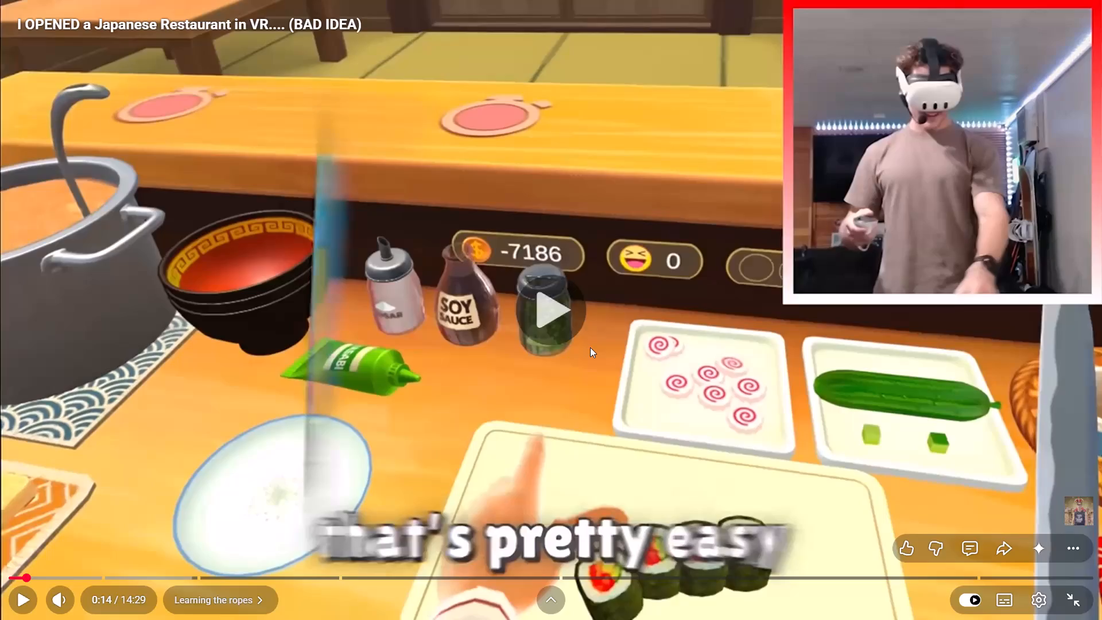
Play a short section of the reference Japanese restaurant VR video, pause it and switch to Adobe Premiere.
left_click(626, 369)
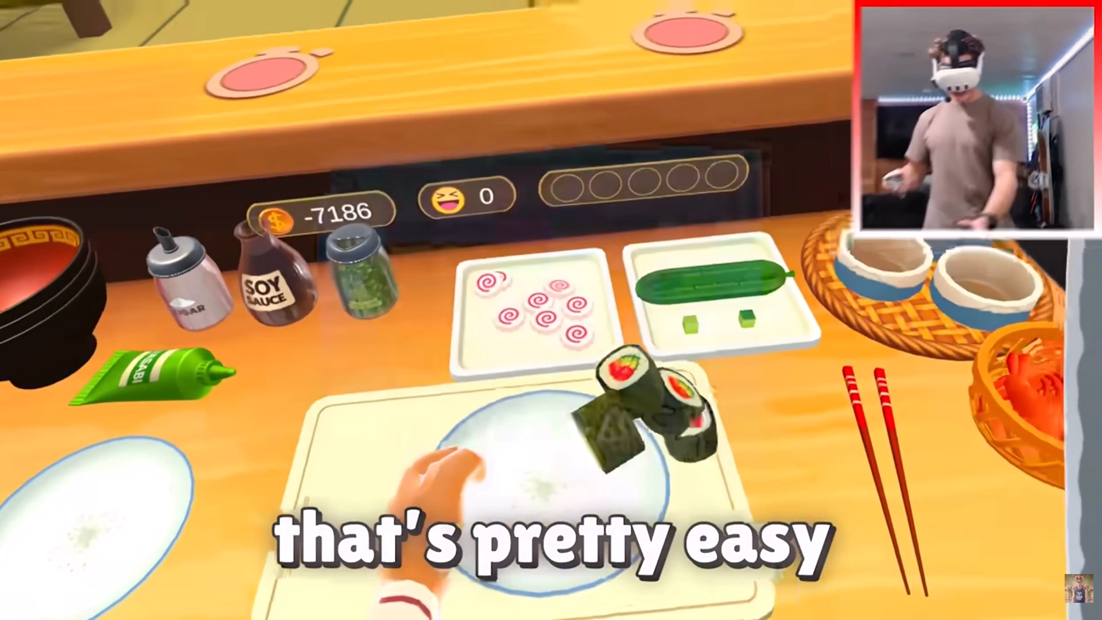
left_click(627, 369)
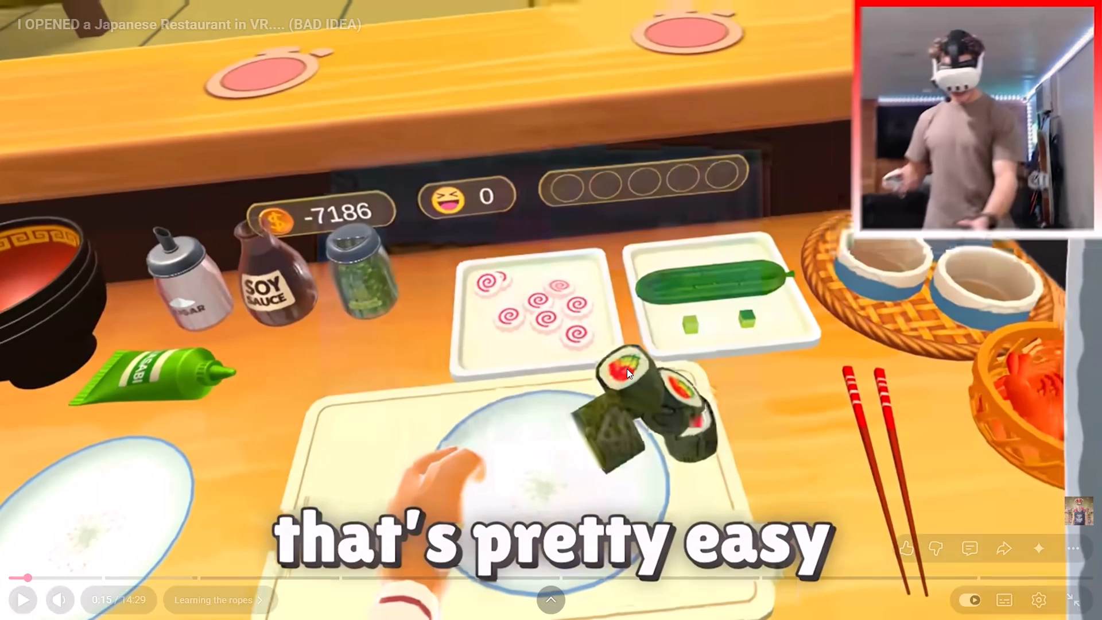
key("space")
key("alt+Tab")
key("alt+Tab")
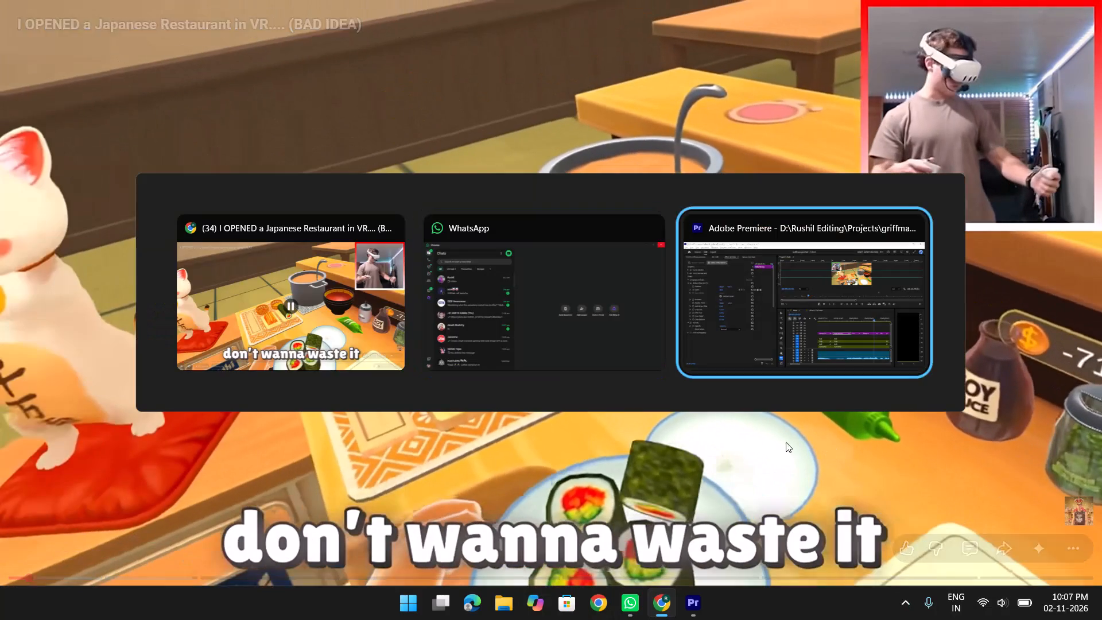
key("alt+Tab")
left_click(787, 320, "alt")
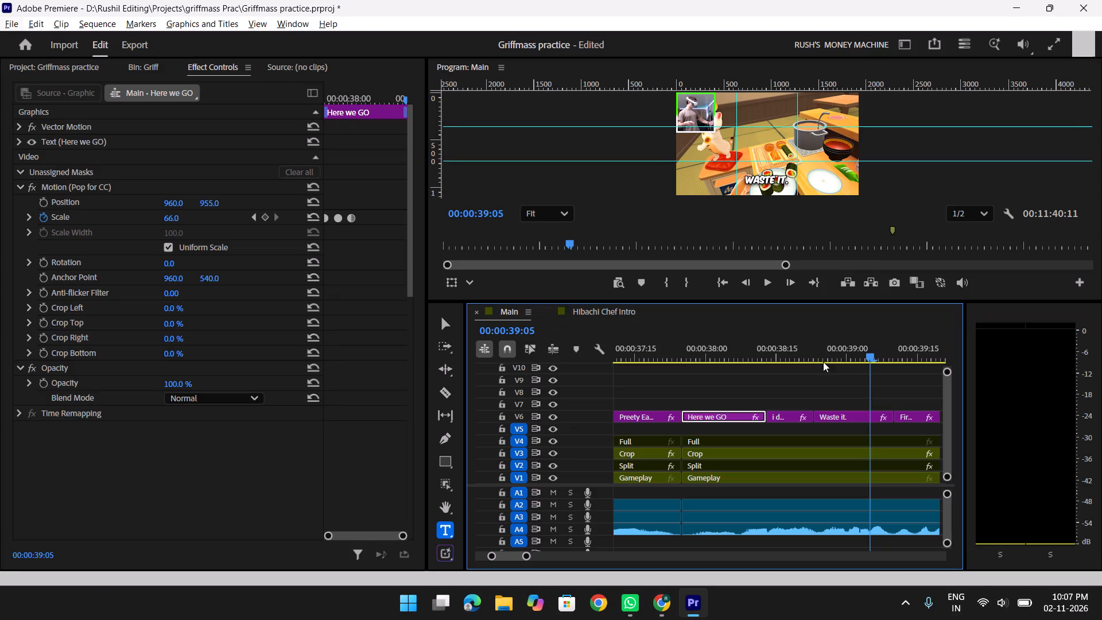
Review the captions against the dialogue from the "Preety Easy" caption through to the first "First Day" placeholder.
left_click_drag(854, 360, 724, 347)
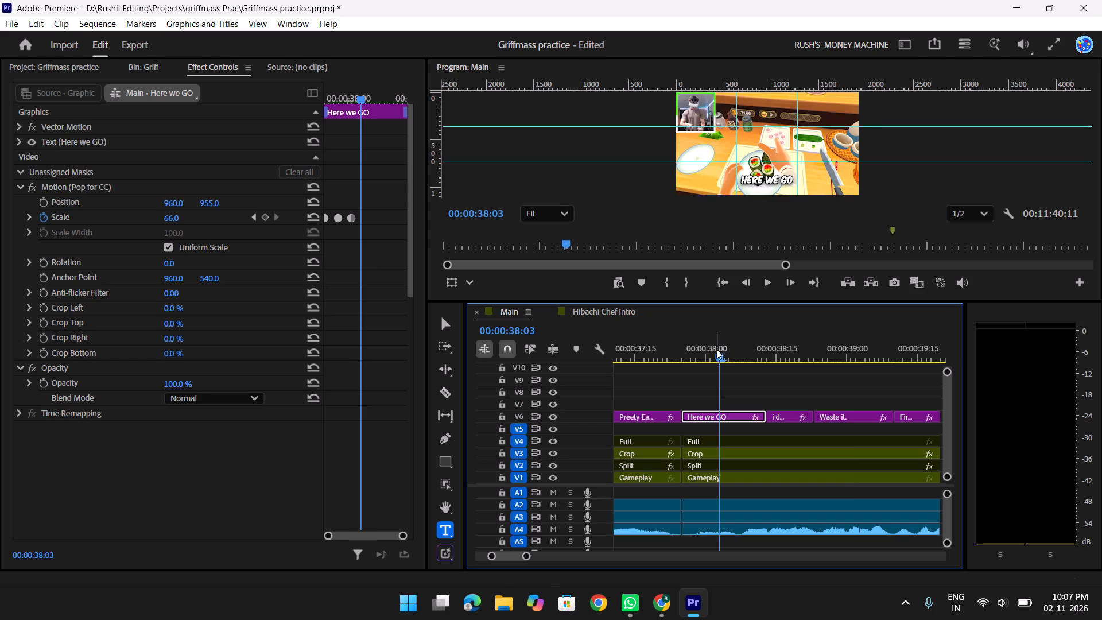
left_click_drag(719, 350, 673, 356)
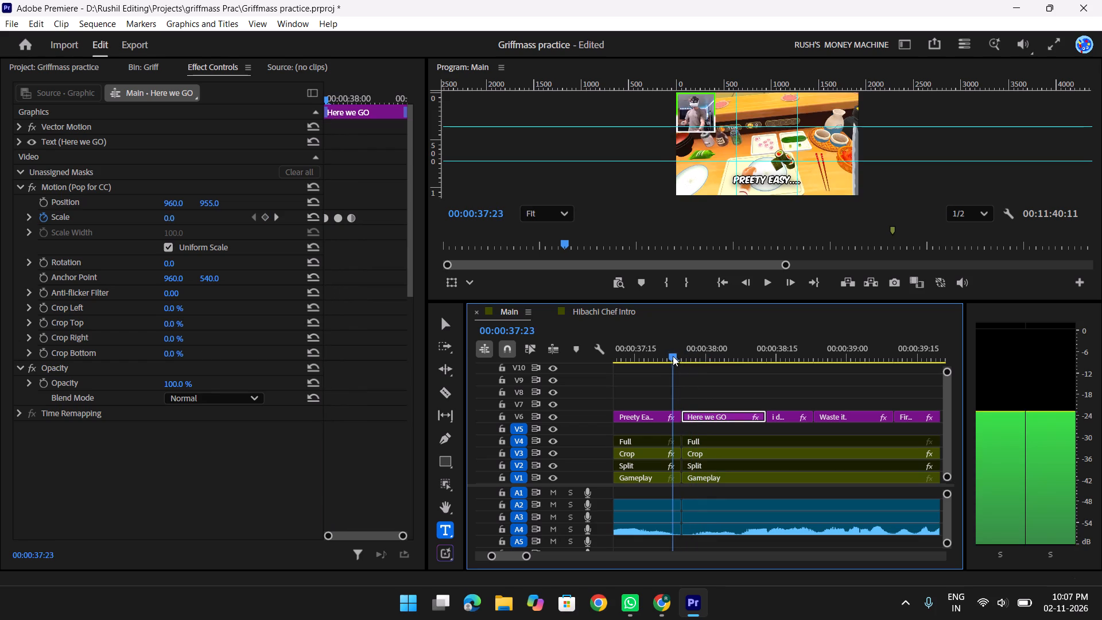
left_click_drag(673, 356, 774, 359)
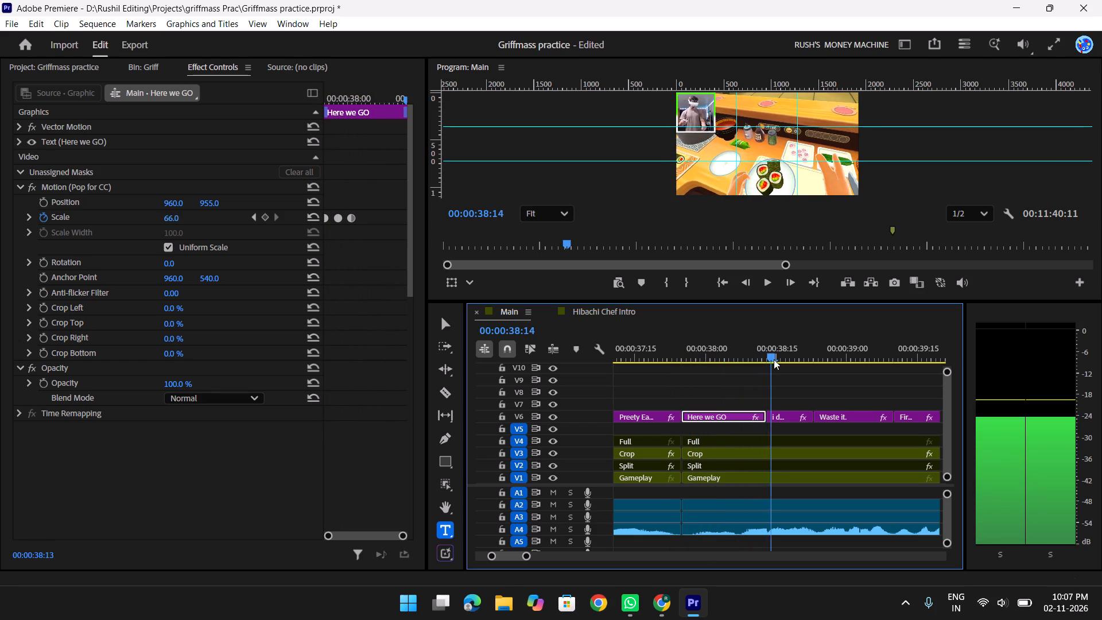
left_click_drag(774, 359, 828, 360)
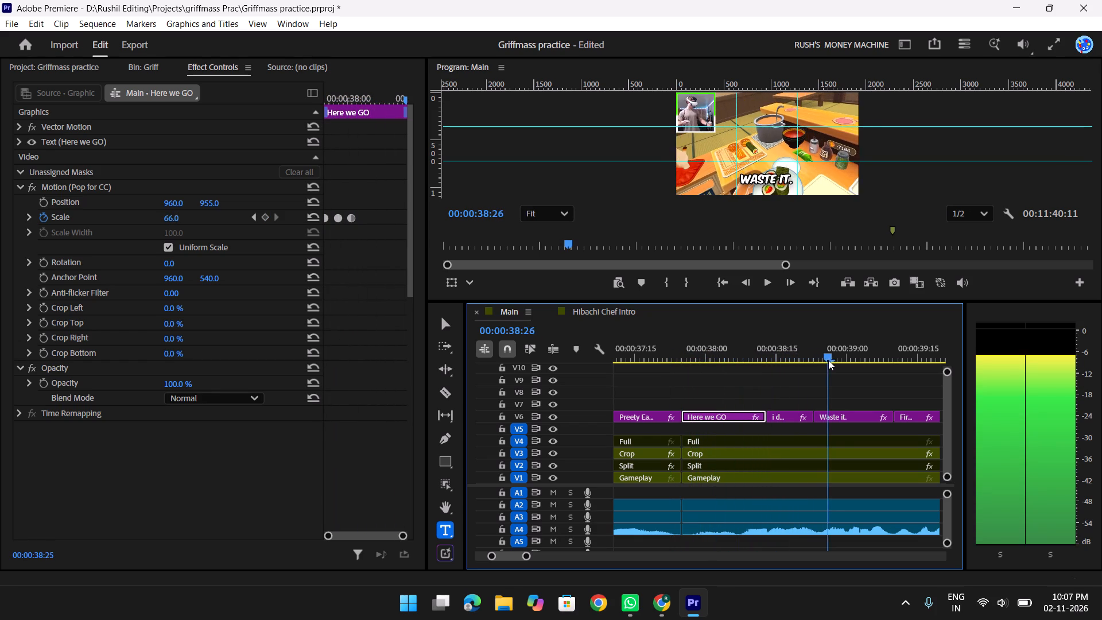
left_click_drag(828, 360, 859, 358)
scroll(859, 358, "down", 5)
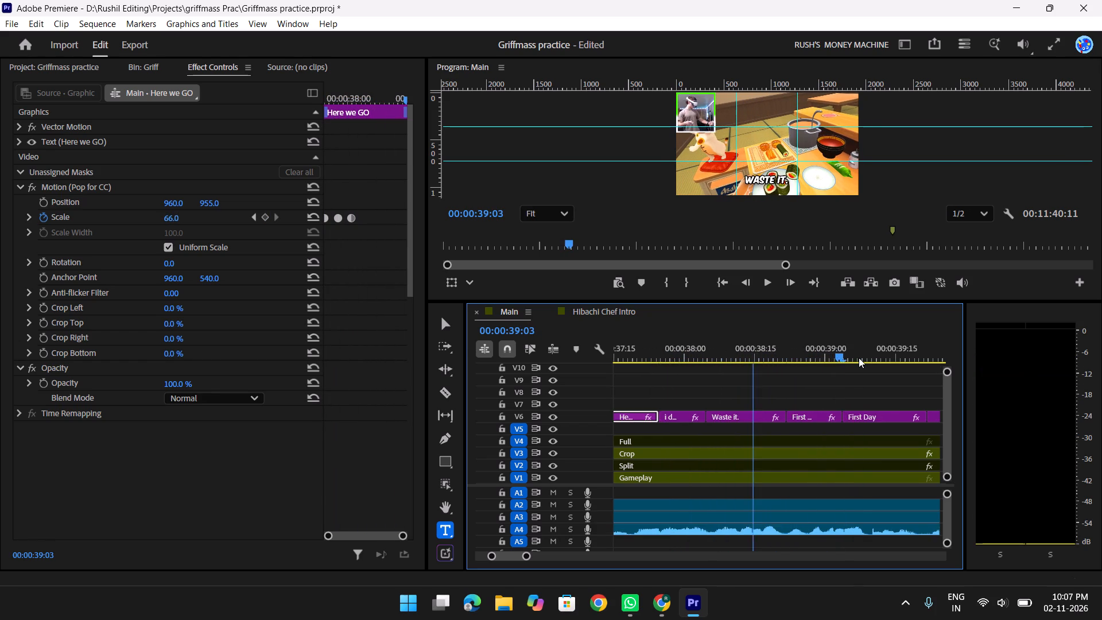
scroll(859, 358, "down", 4)
key("space")
key("space")
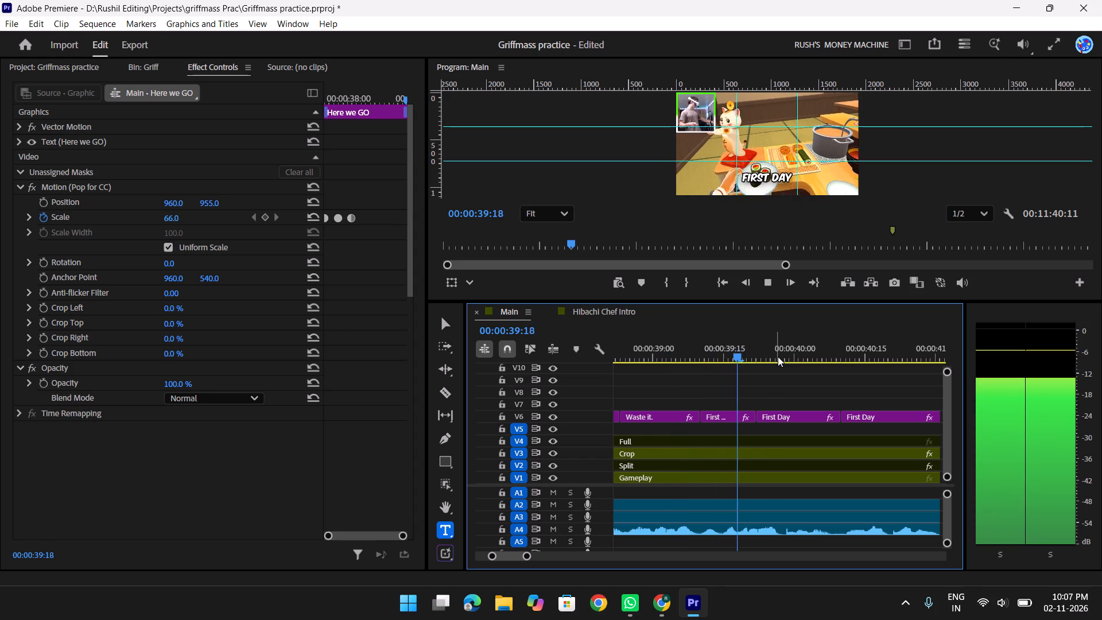
Set the vertical position of the first "First Day" placeholder caption after "Waste it." to 955.
left_click_drag(769, 340, 721, 350)
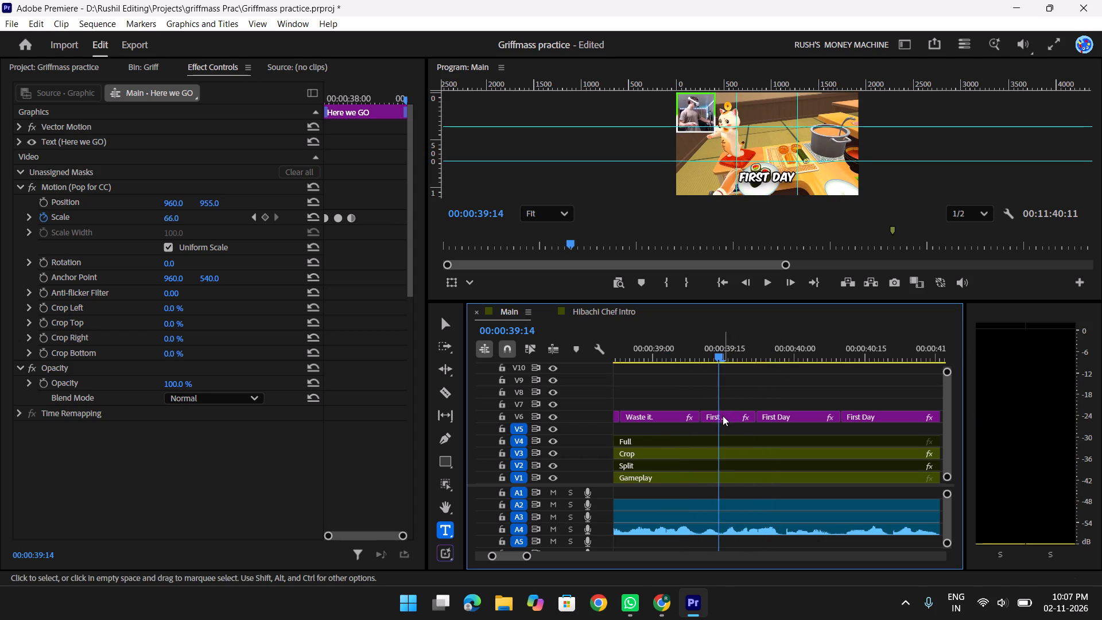
left_click(723, 416)
left_click(199, 203)
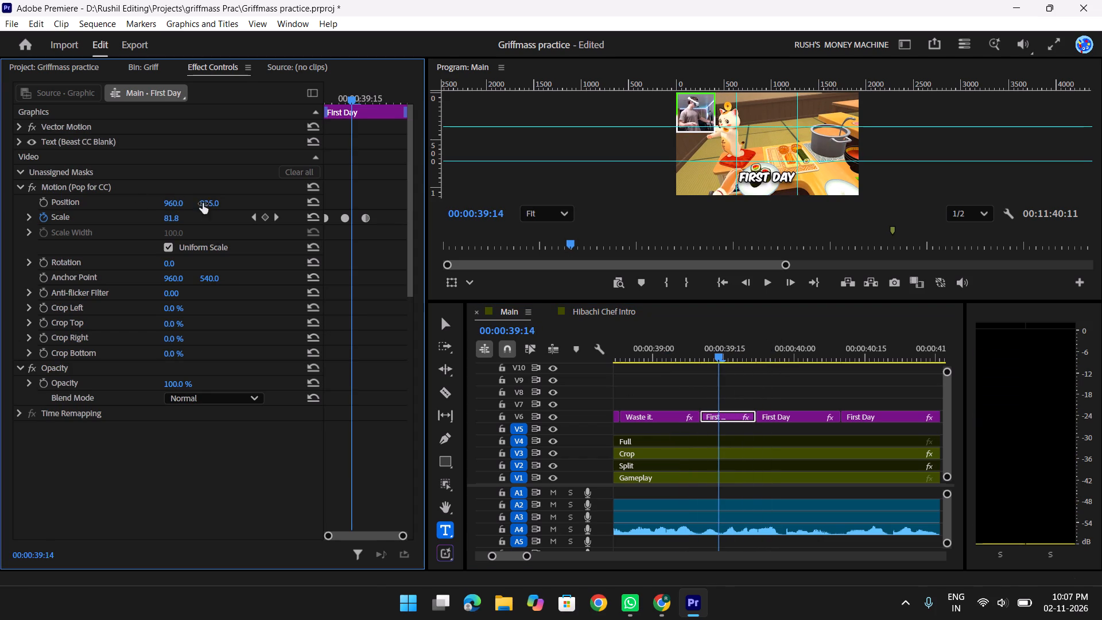
left_click(216, 202)
key("ctrl+v")
type("955")
key("Return")
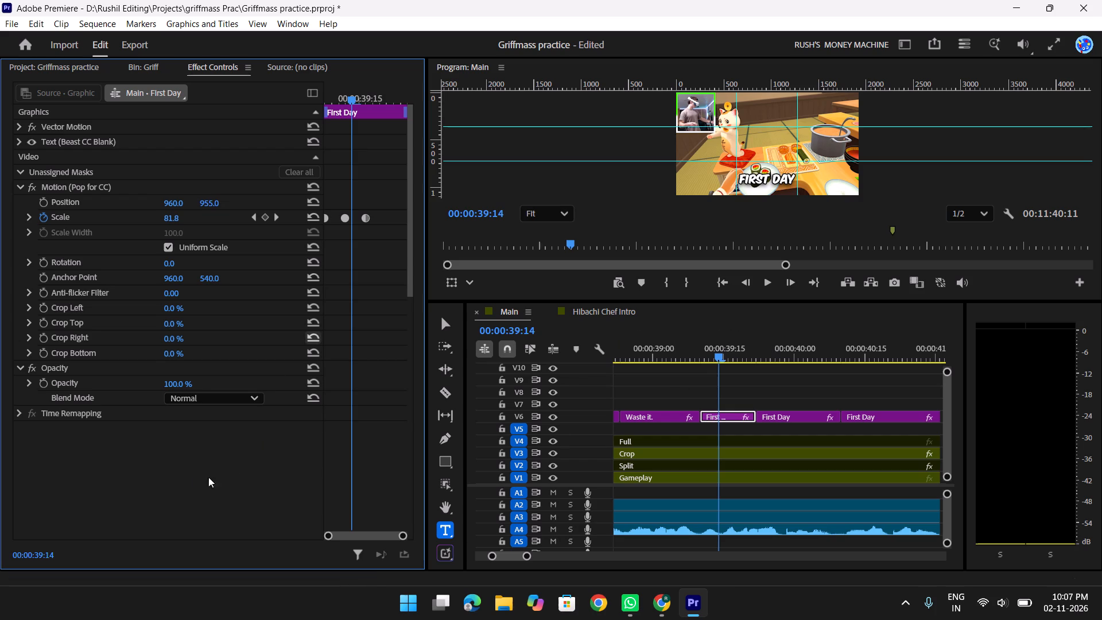
Examine the scale keyframes of the selected caption's pop animation.
left_click(277, 219)
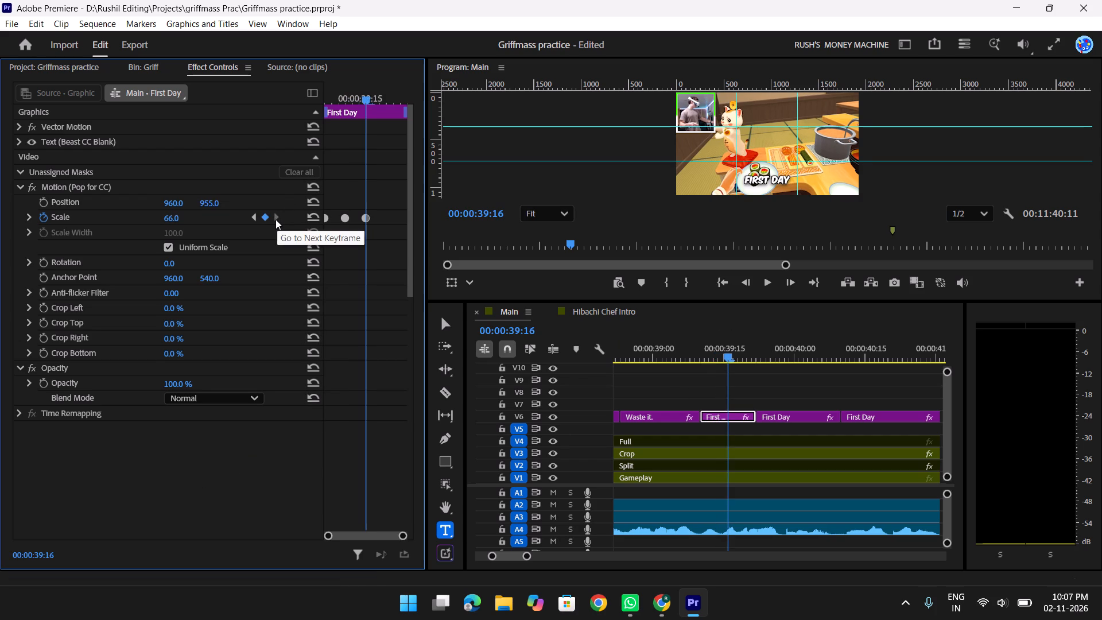
left_click(250, 216)
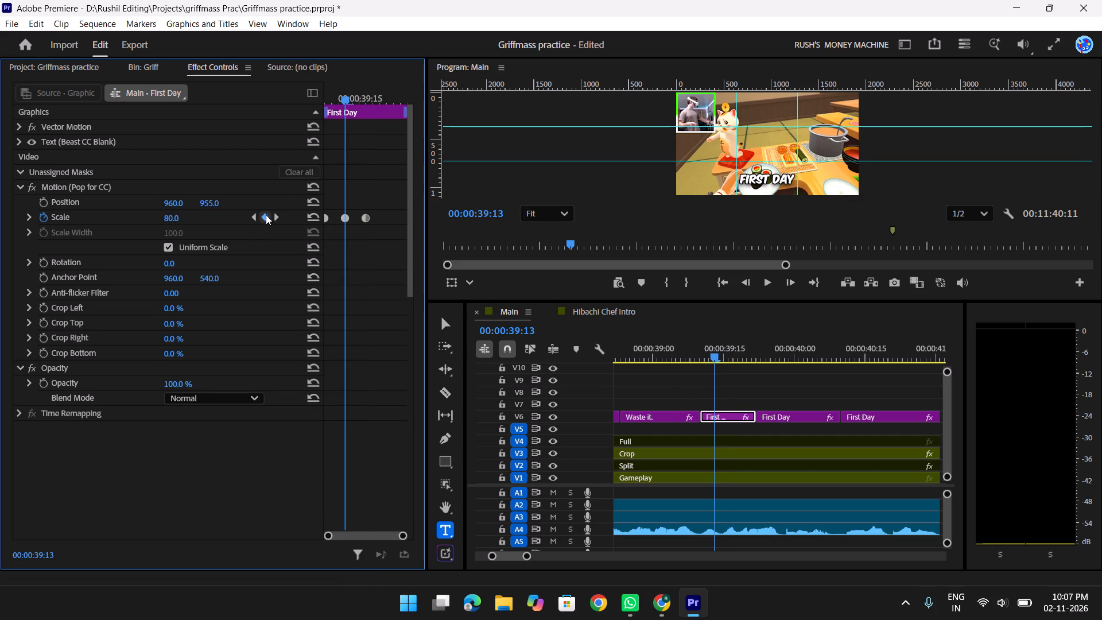
left_click(346, 99)
key("Right")
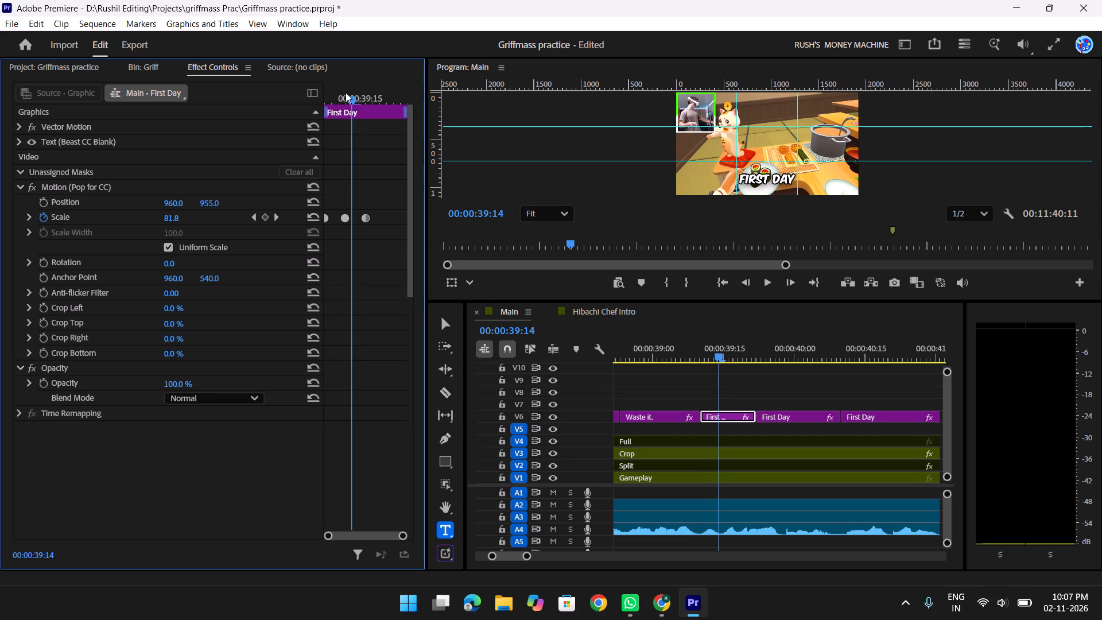
left_click_drag(346, 92, 360, 101)
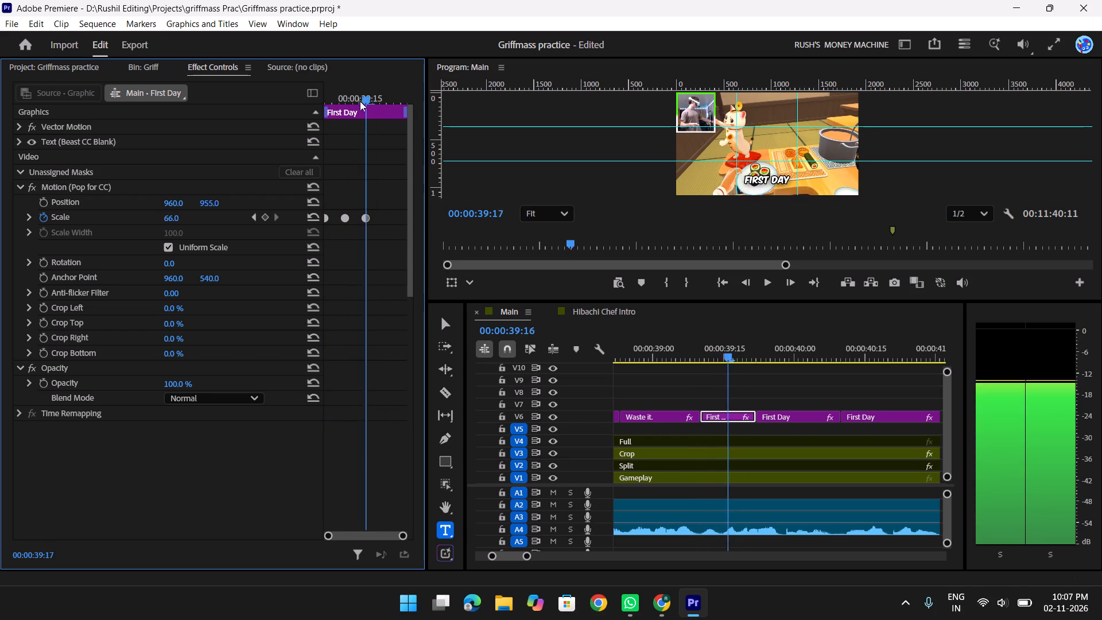
left_click_drag(360, 101, 333, 104)
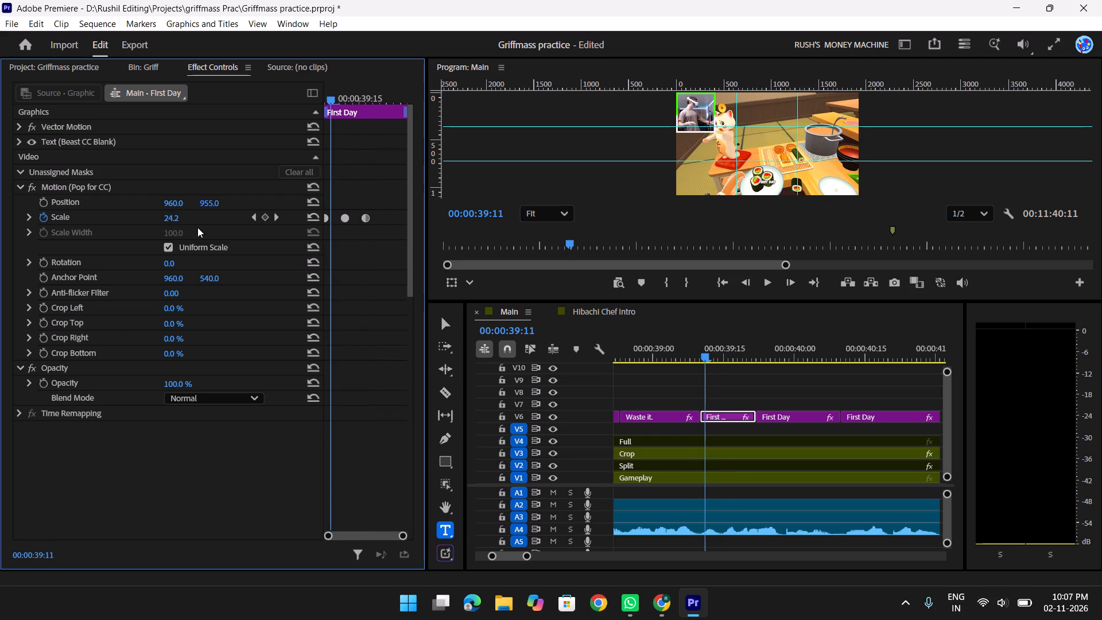
double_click(275, 215)
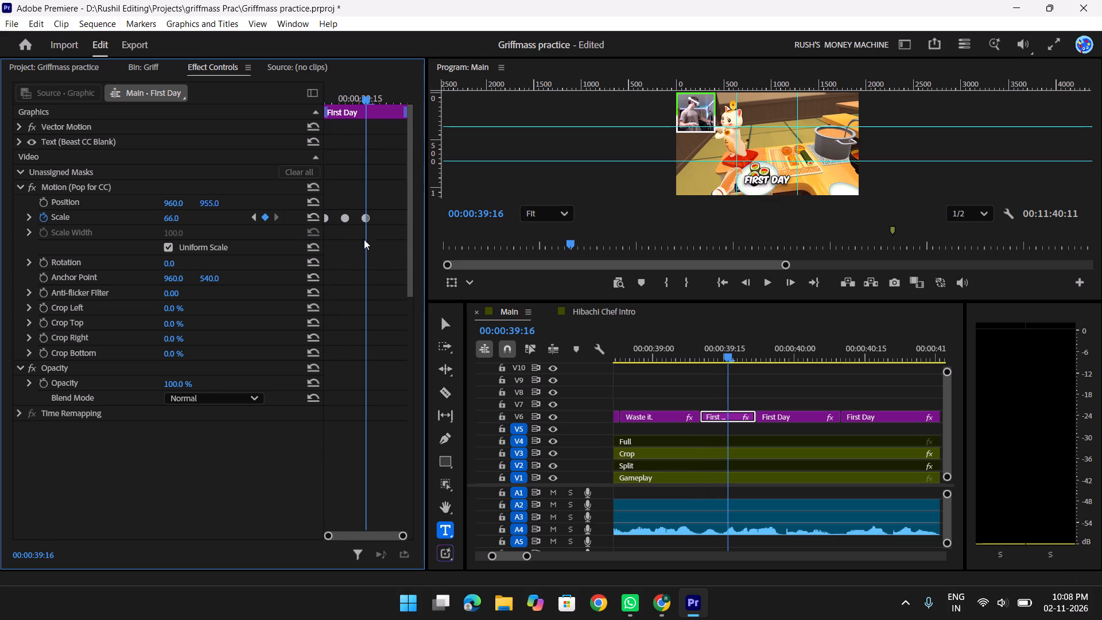
Replace the selected placeholder caption's text with "we will".
key("shift+s")
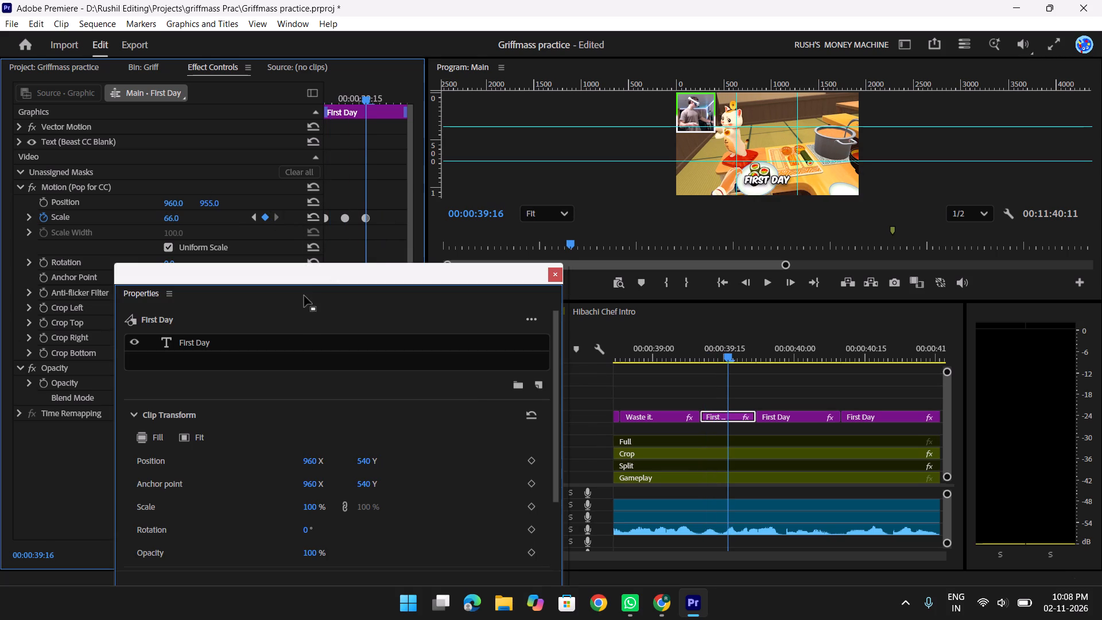
double_click(236, 346)
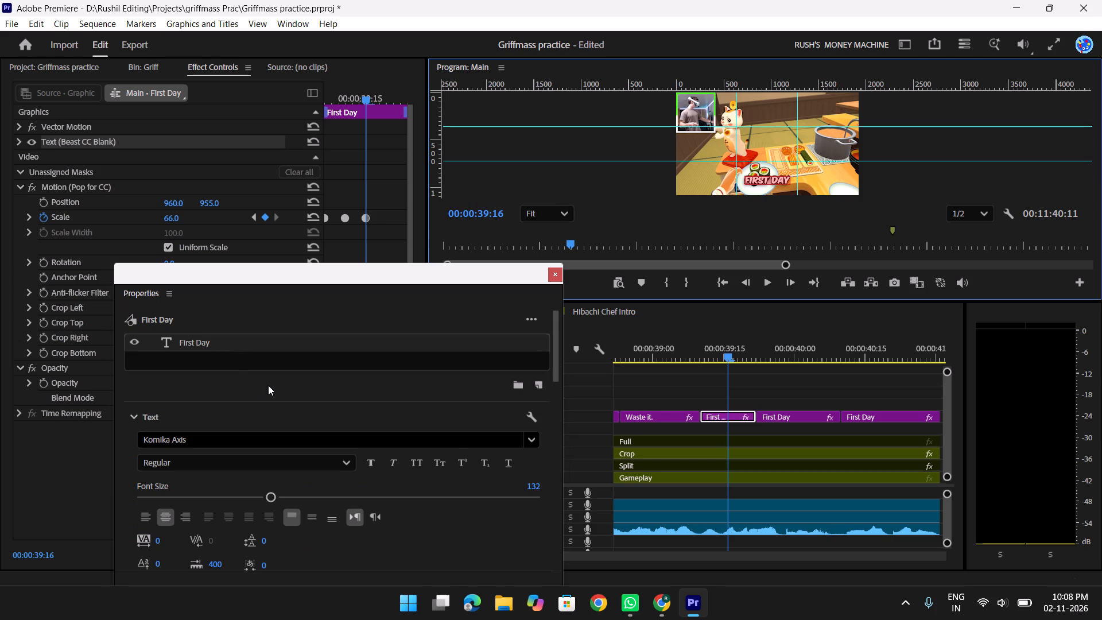
key("BackSpace")
type("we")
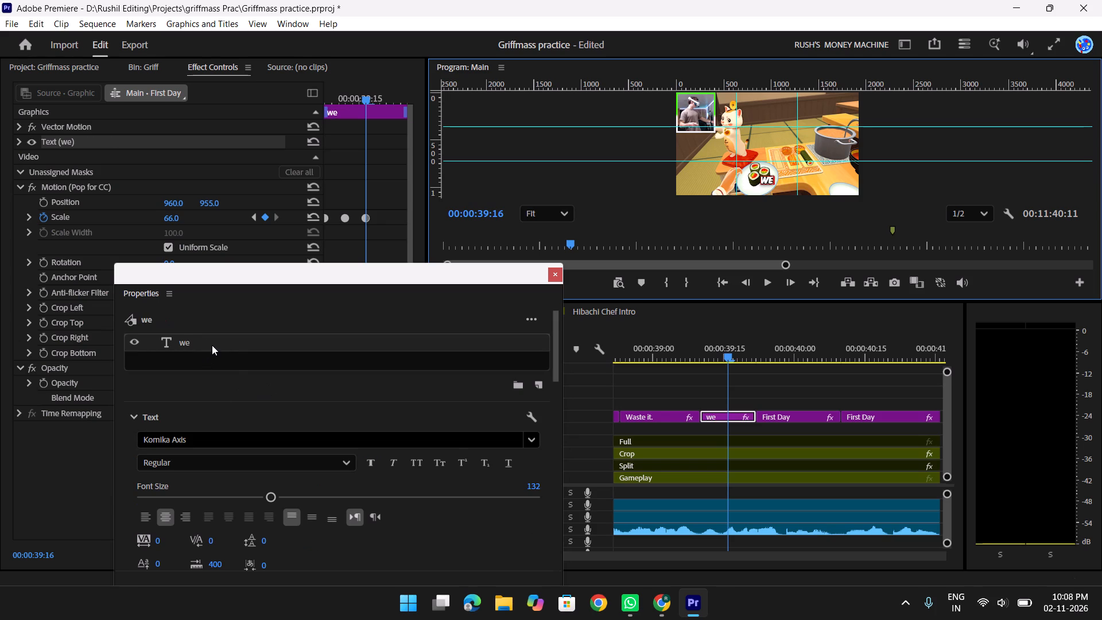
key("space")
type("wi;;")
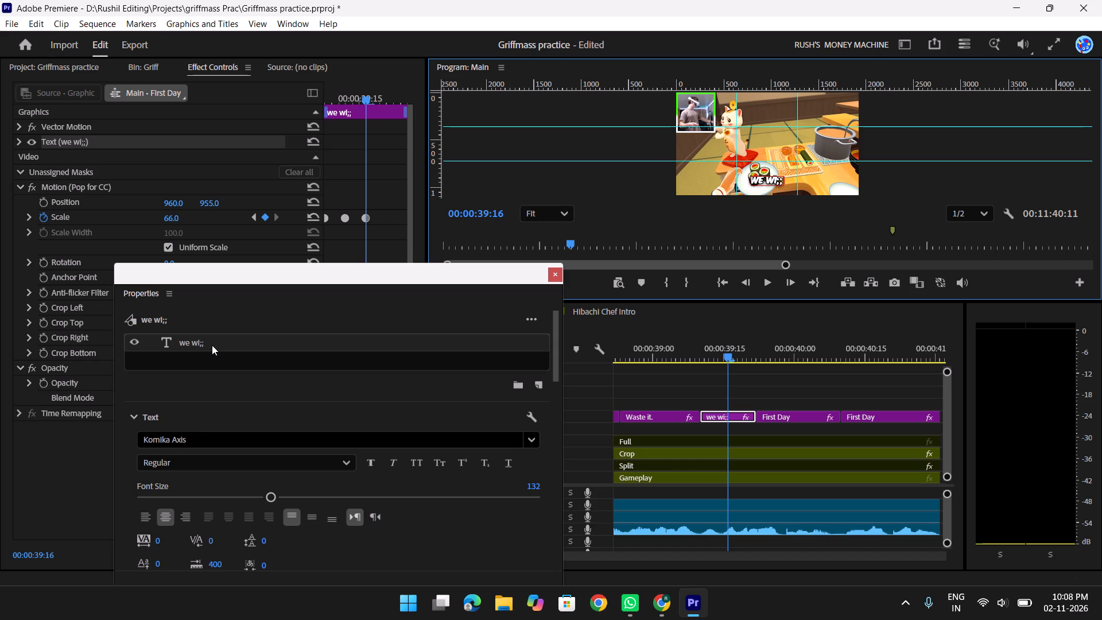
key("BackSpace")
key("BackSpace")
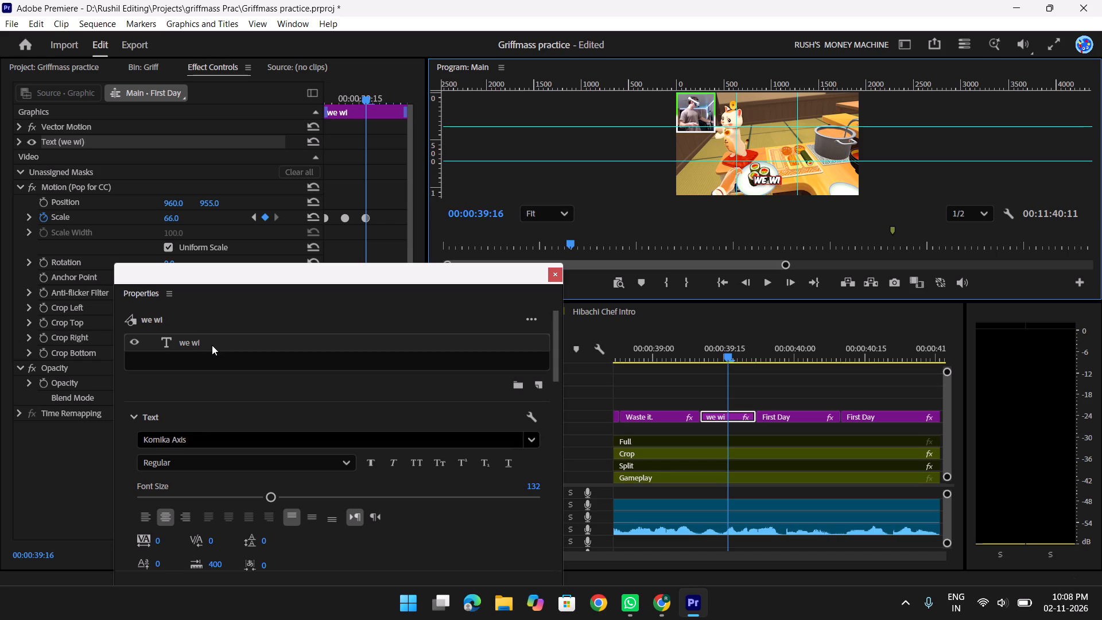
type("lll")
key("BackSpace")
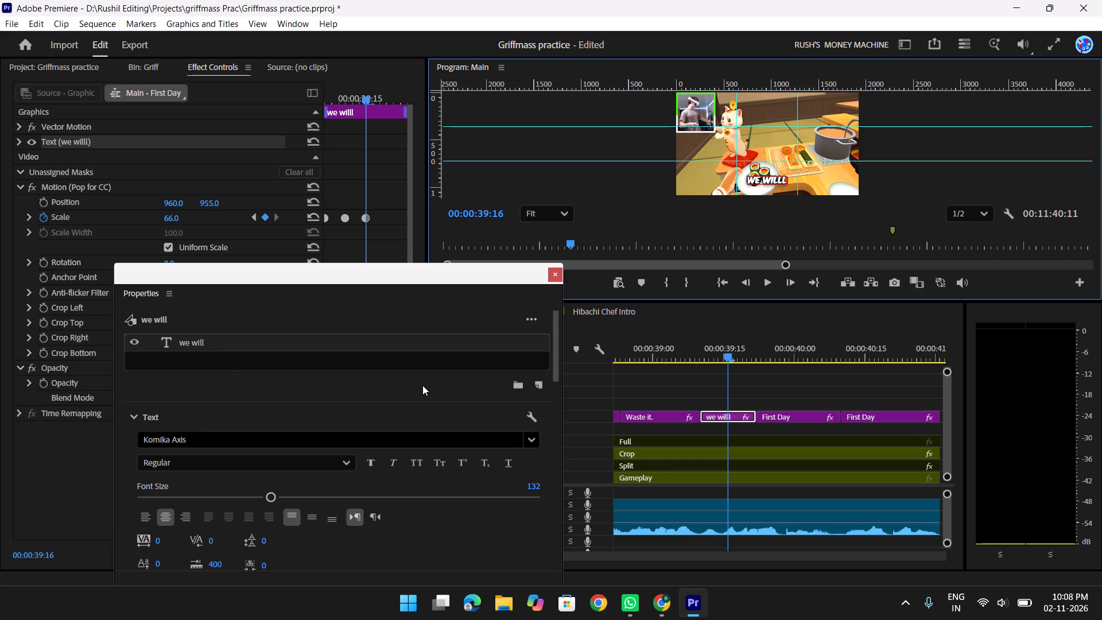
left_click(548, 273)
Listen to the dialogue around the "we will" caption and extend its text to "we will give to".
left_click_drag(723, 346, 685, 345)
key("space")
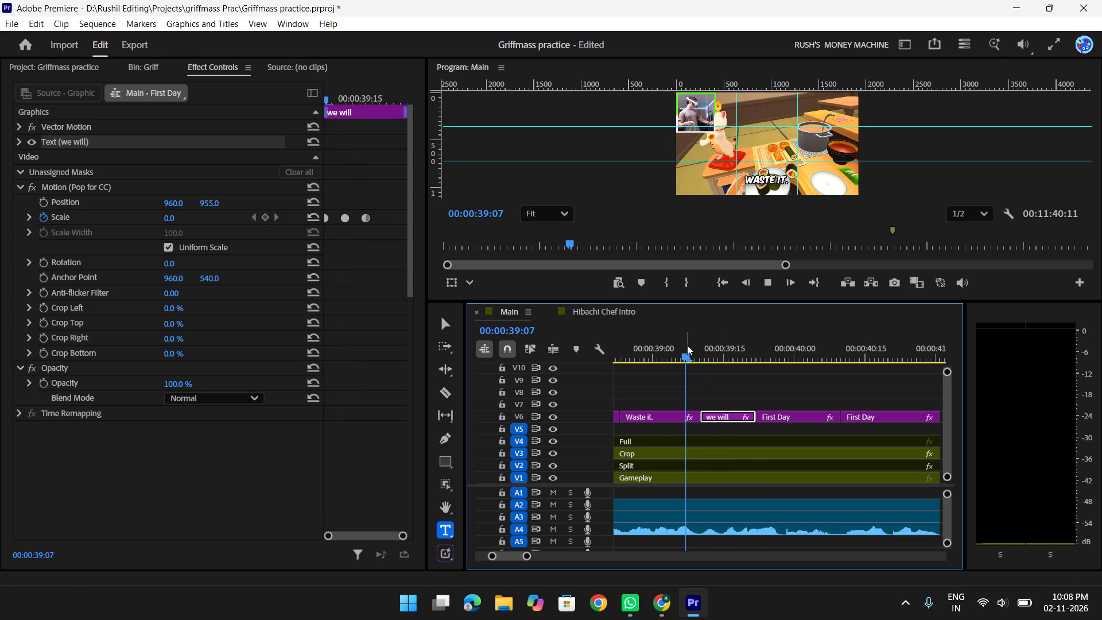
key("space")
left_click_drag(760, 344, 680, 348)
key("space")
key("space")
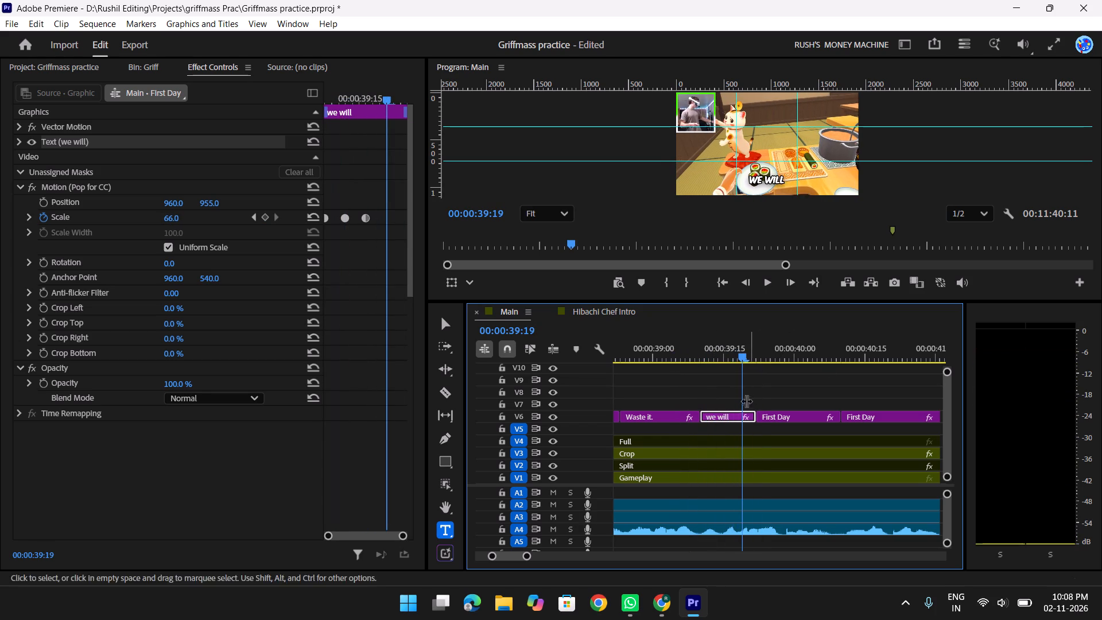
left_click(732, 414)
key("shift+s")
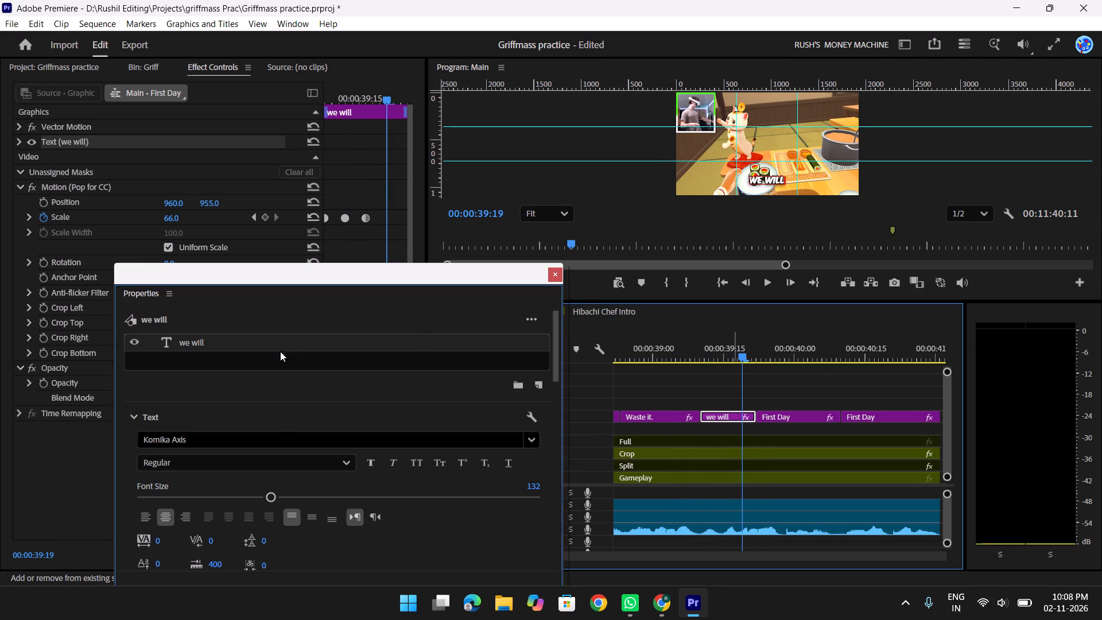
double_click(279, 346)
key("Right")
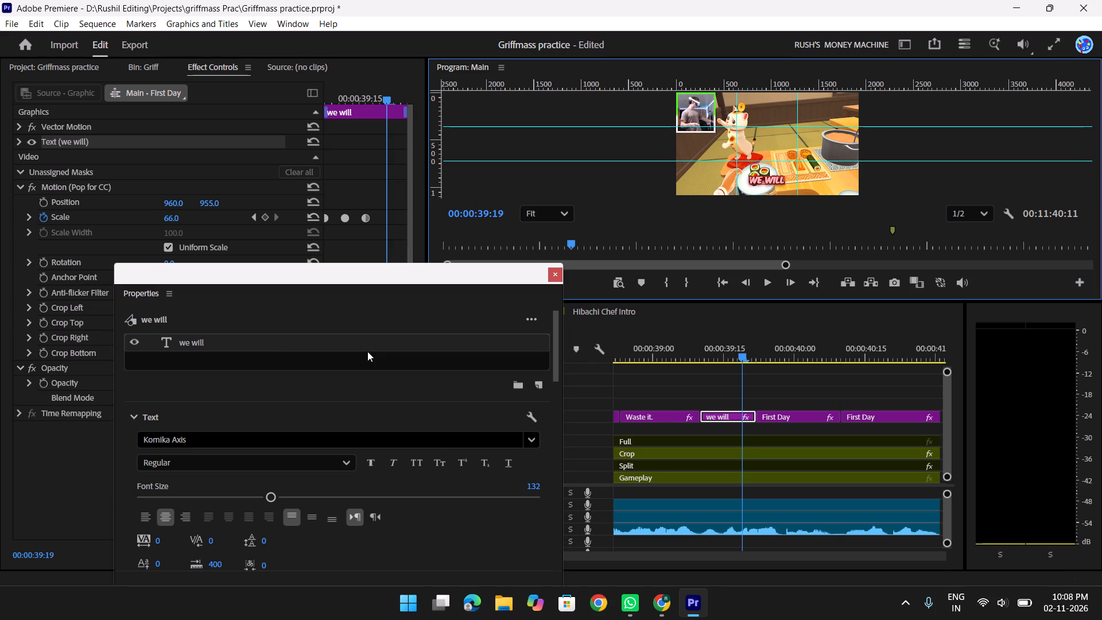
key("space")
type("give to")
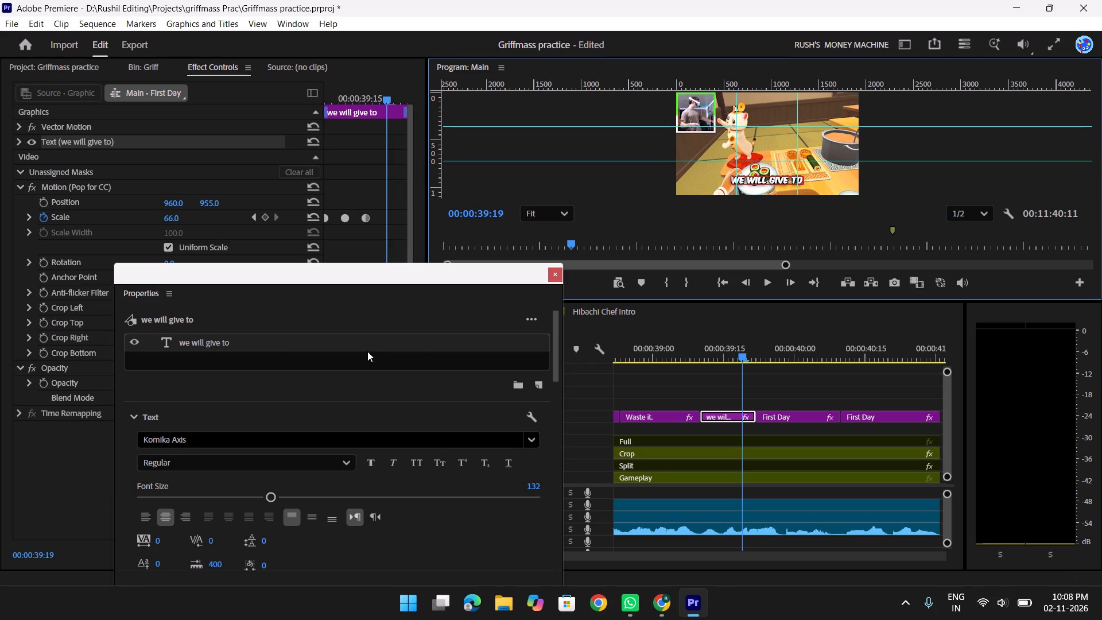
left_click(556, 270)
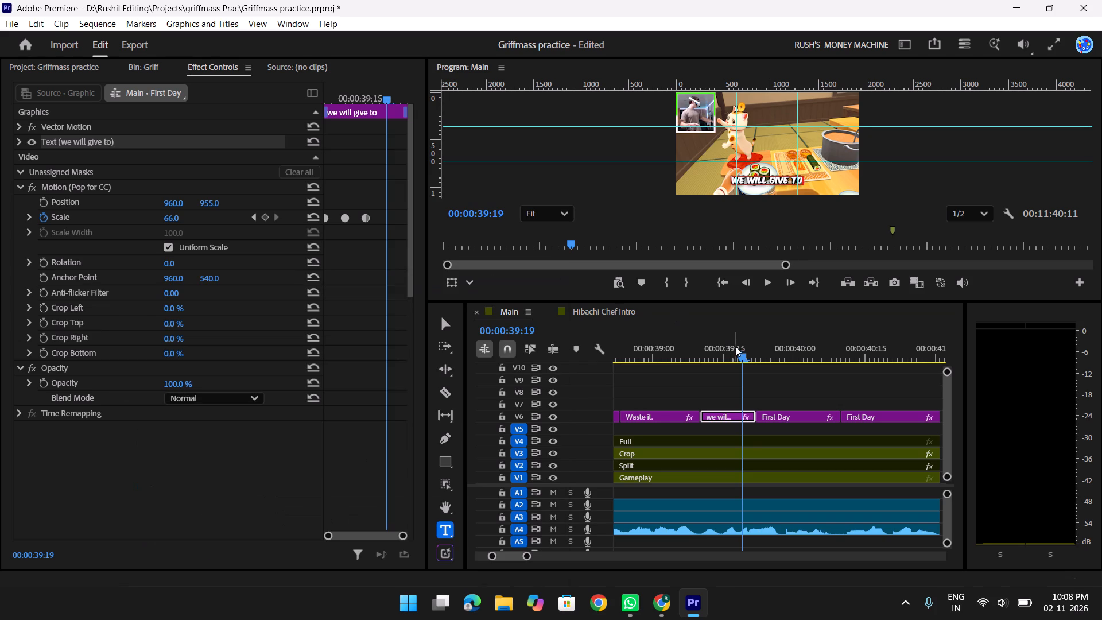
Listen to the dialogue after "we will give to" and set the following "First Day" placeholder caption's vertical position to 955.
left_click_drag(736, 345, 778, 352)
left_click(794, 418)
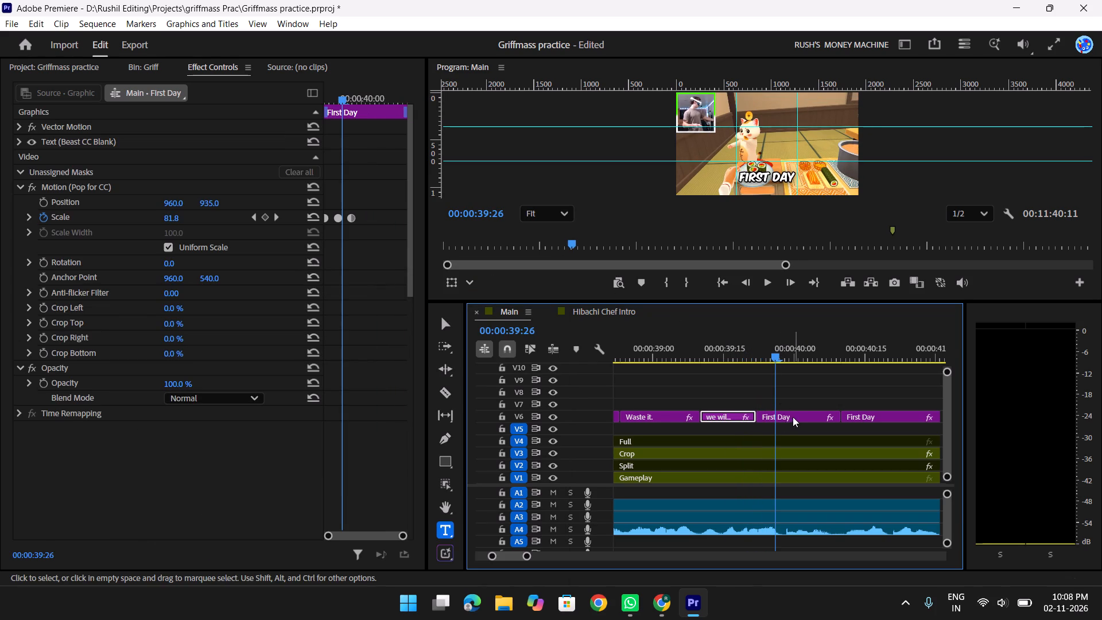
left_click_drag(776, 352, 699, 351)
key("space")
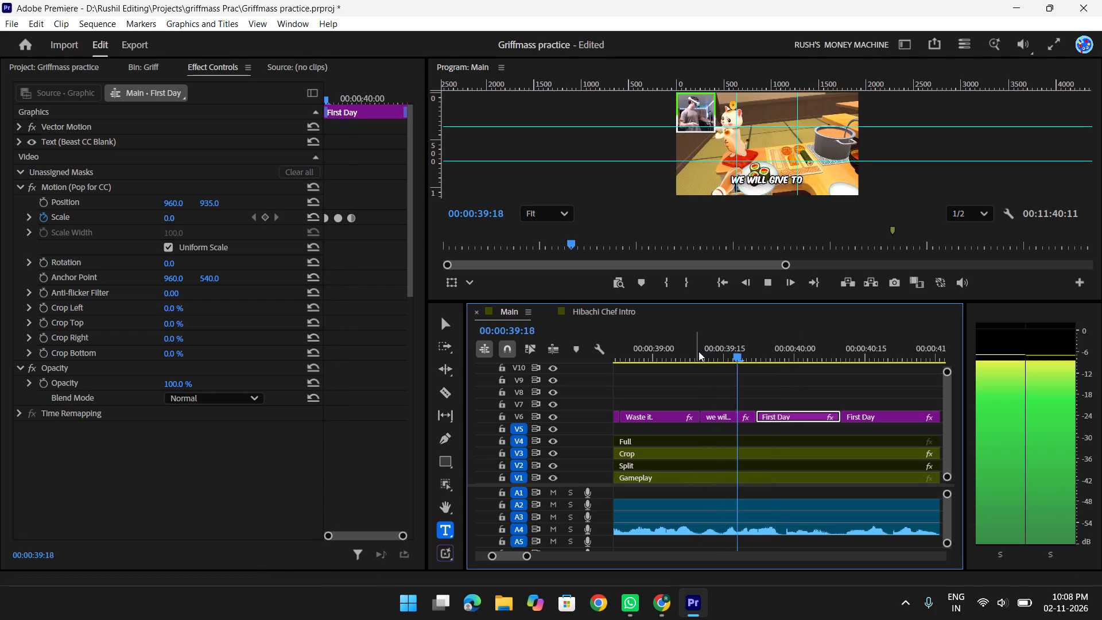
key("space")
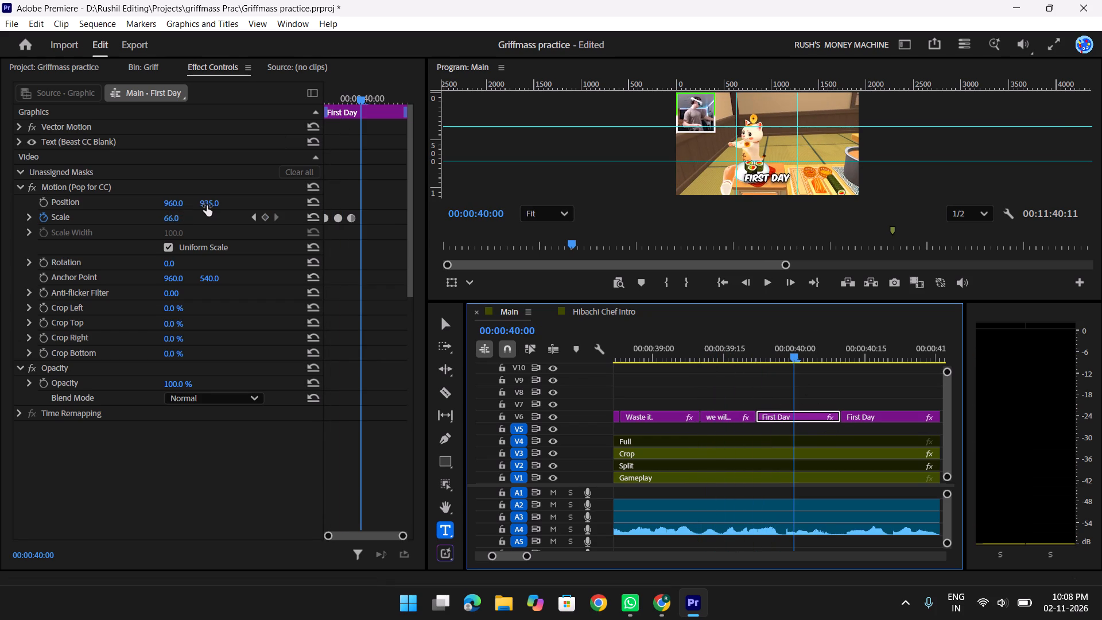
left_click(207, 206)
left_click(216, 200)
double_click(233, 208)
left_click(207, 202)
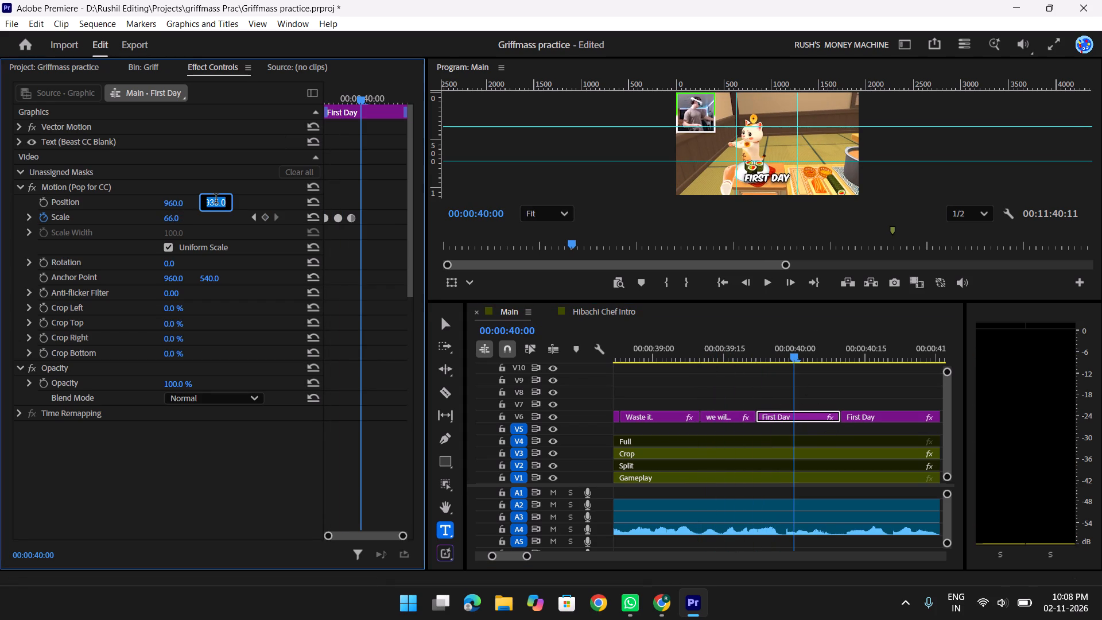
key("ctrl+v")
type("945")
key("BackSpace")
key("BackSpace")
type("55")
key("Return")
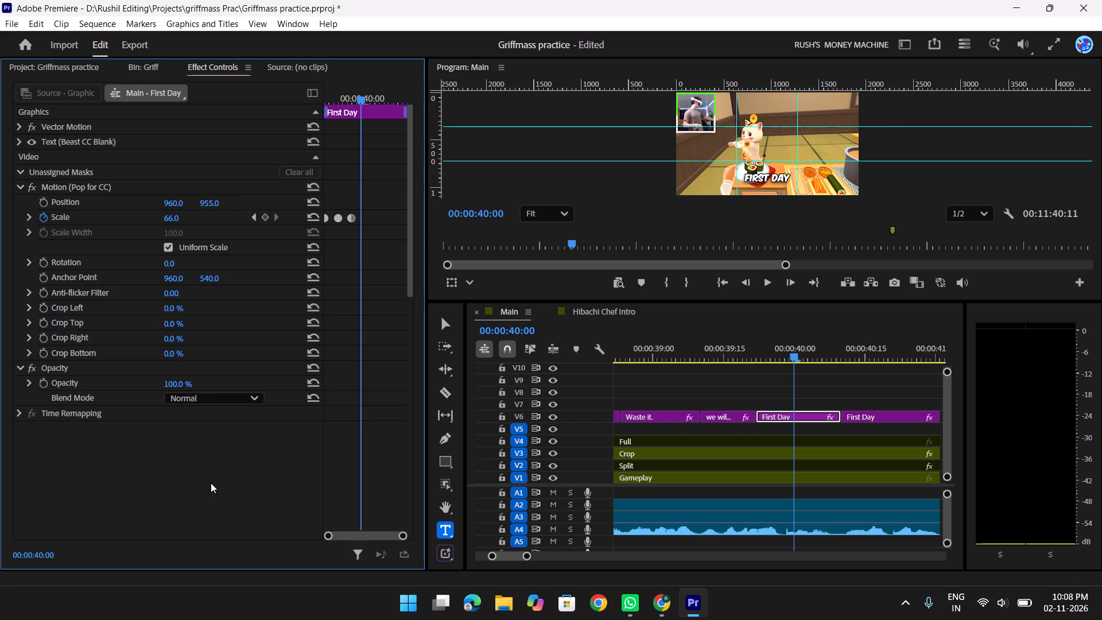
left_click(211, 477)
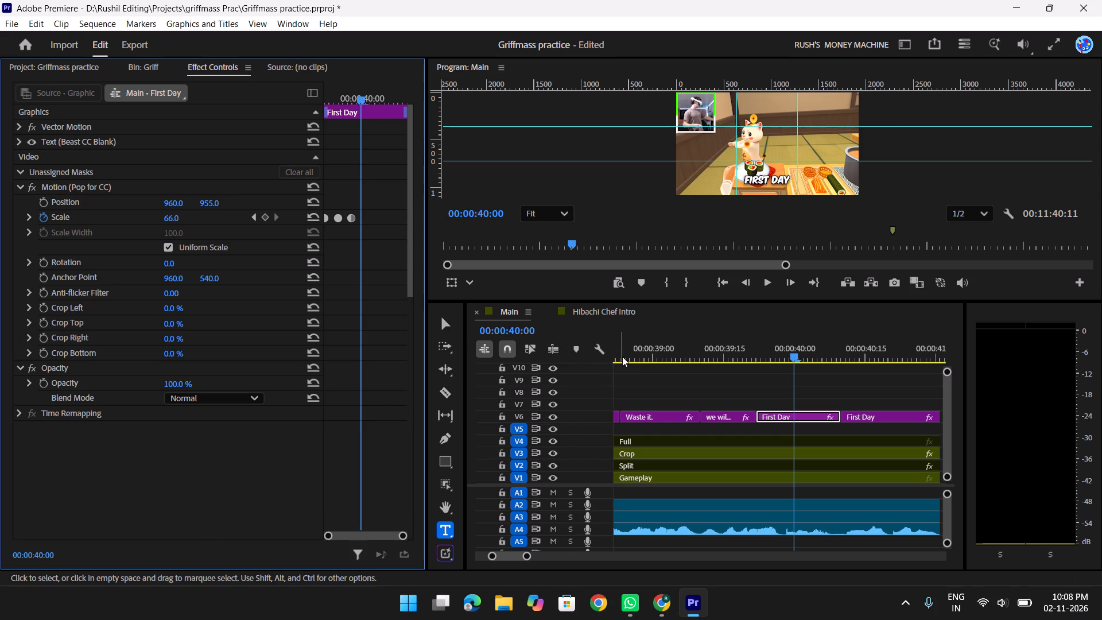
Replace the text of the placeholder caption after "we will give to" with "My Kitty".
key("shift+s")
double_click(224, 344)
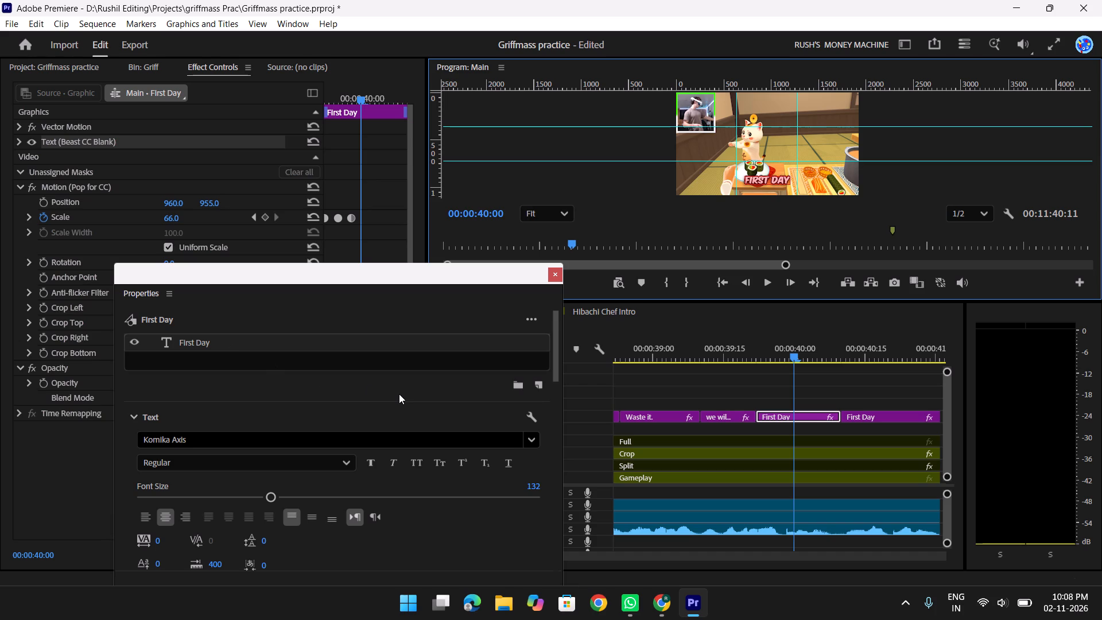
type("My")
key("space")
key("space")
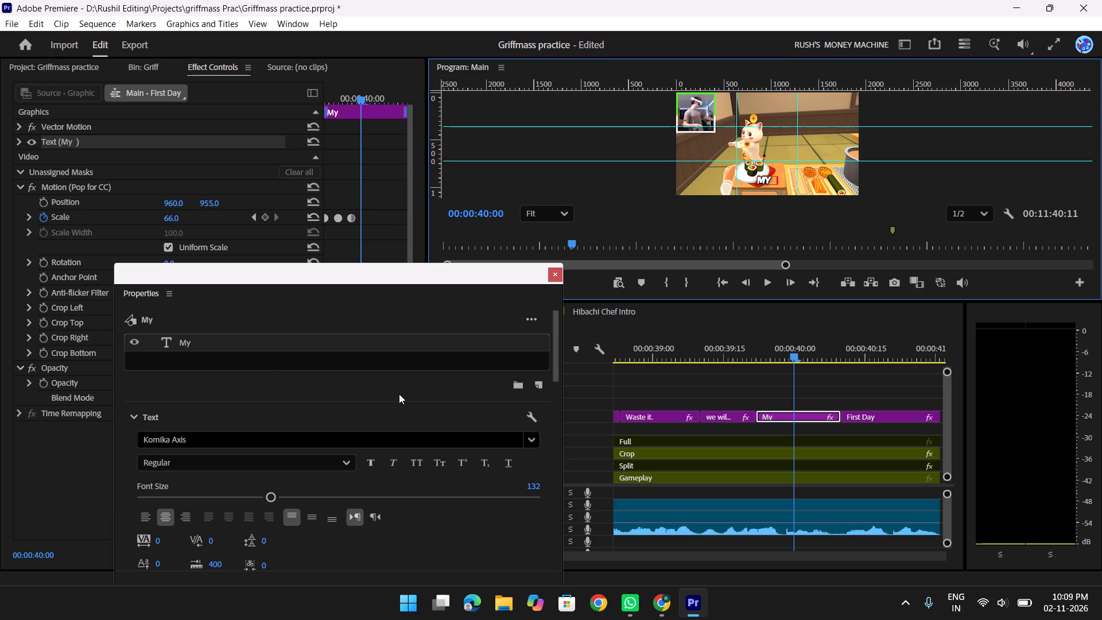
type("Kitty")
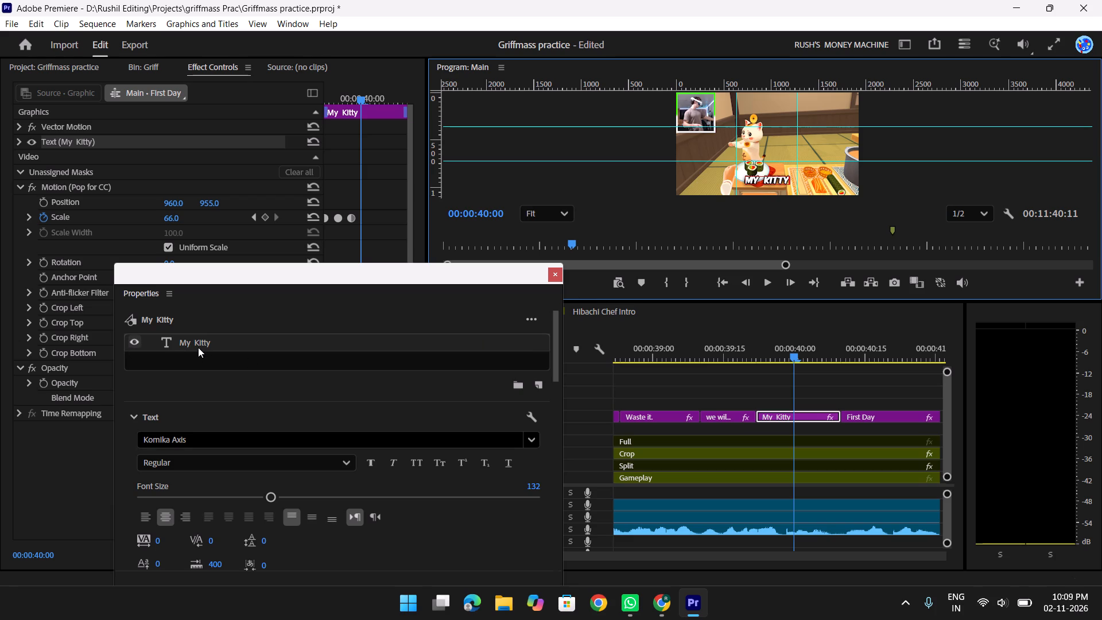
key("Left")
key("Left")
key("Left")
key("Left")
key("Left")
key("BackSpace")
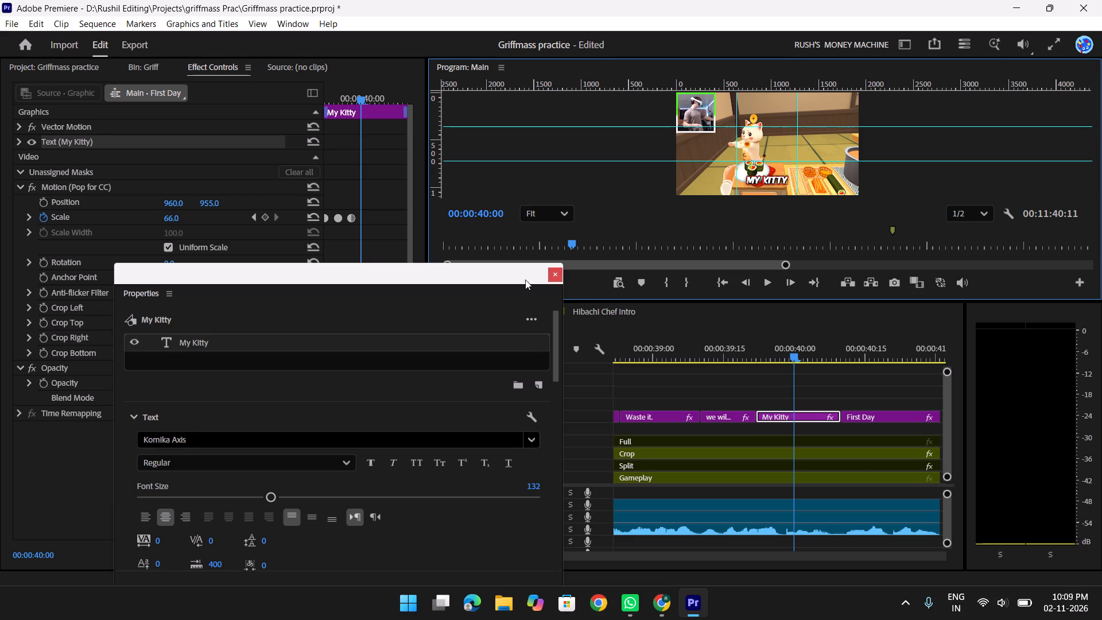
left_click(550, 274)
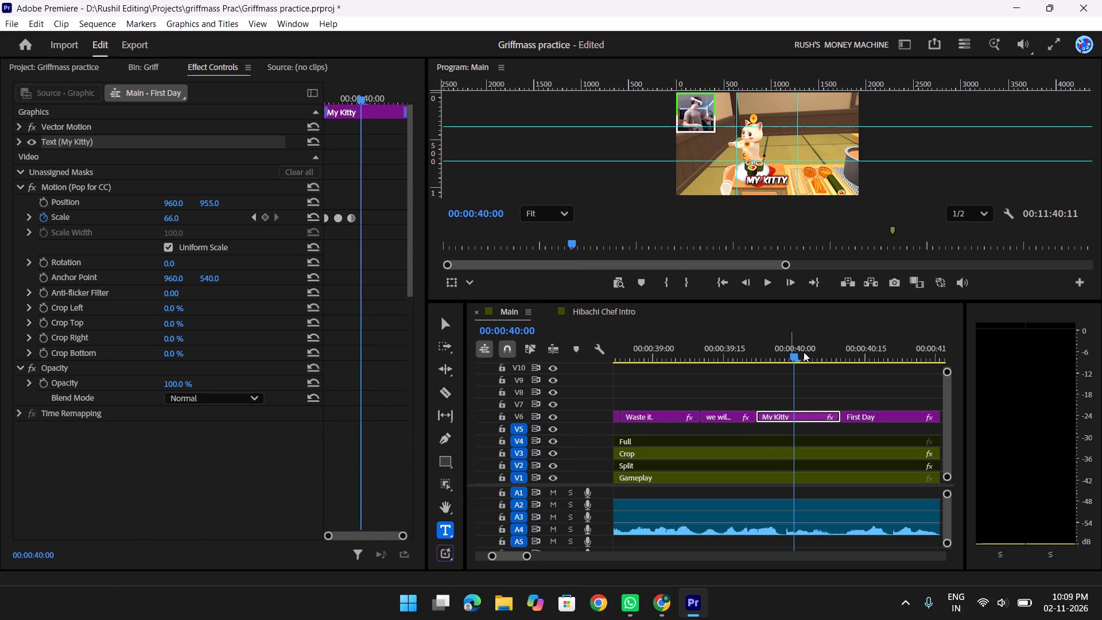
Set the vertical position of the "First Day" placeholder caption following "My Kitty" to 955.
left_click_drag(801, 345, 748, 361)
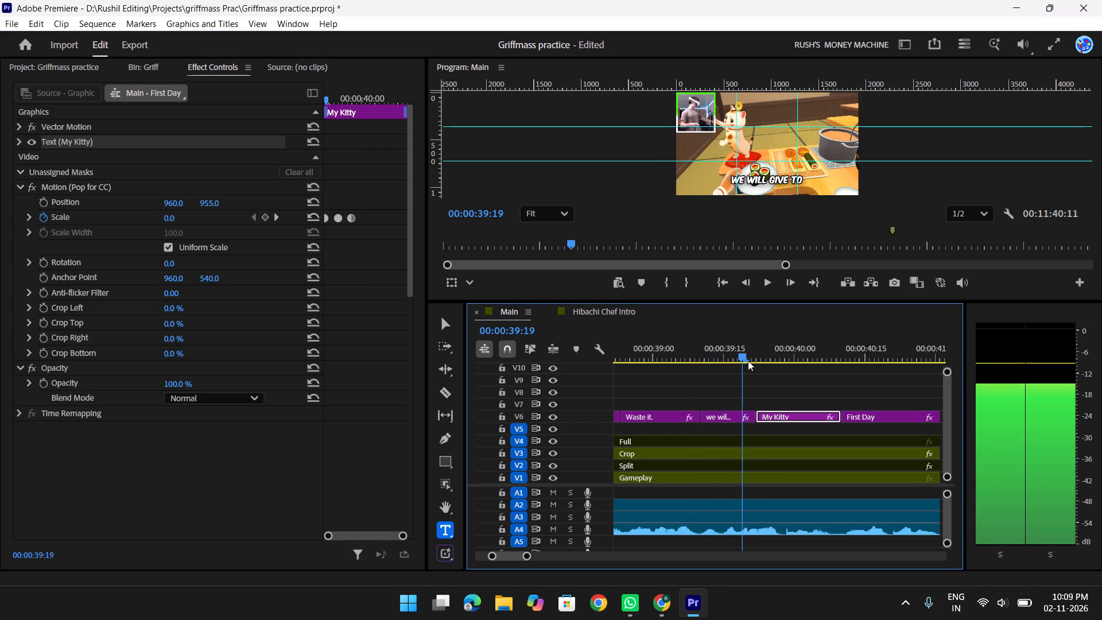
left_click_drag(748, 361, 829, 364)
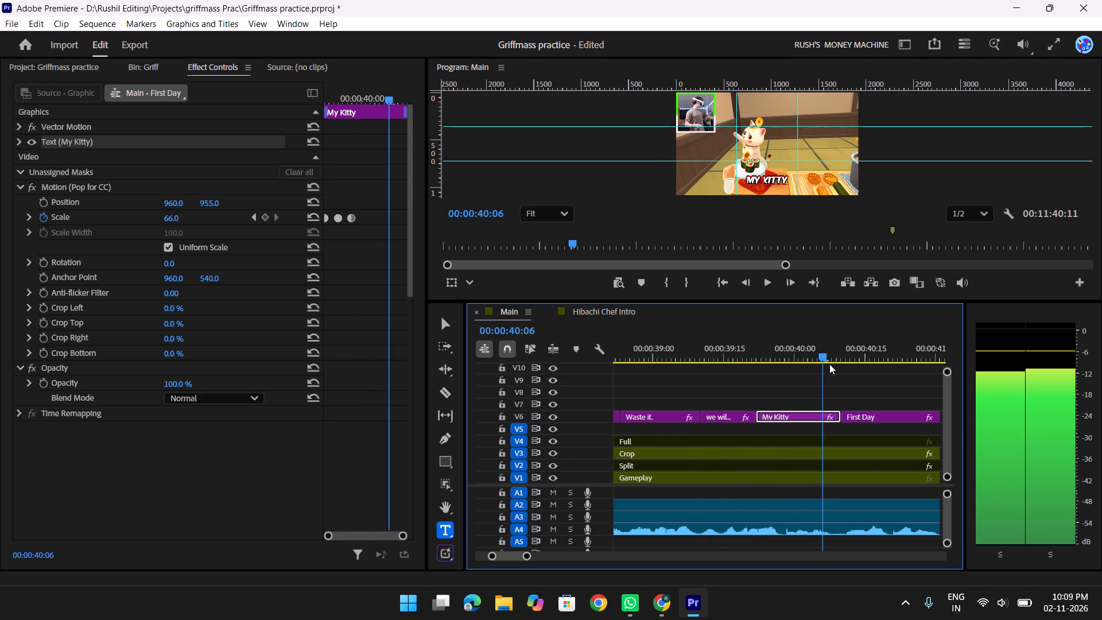
left_click_drag(829, 364, 857, 367)
scroll(860, 368, "down", 4)
left_click(797, 413)
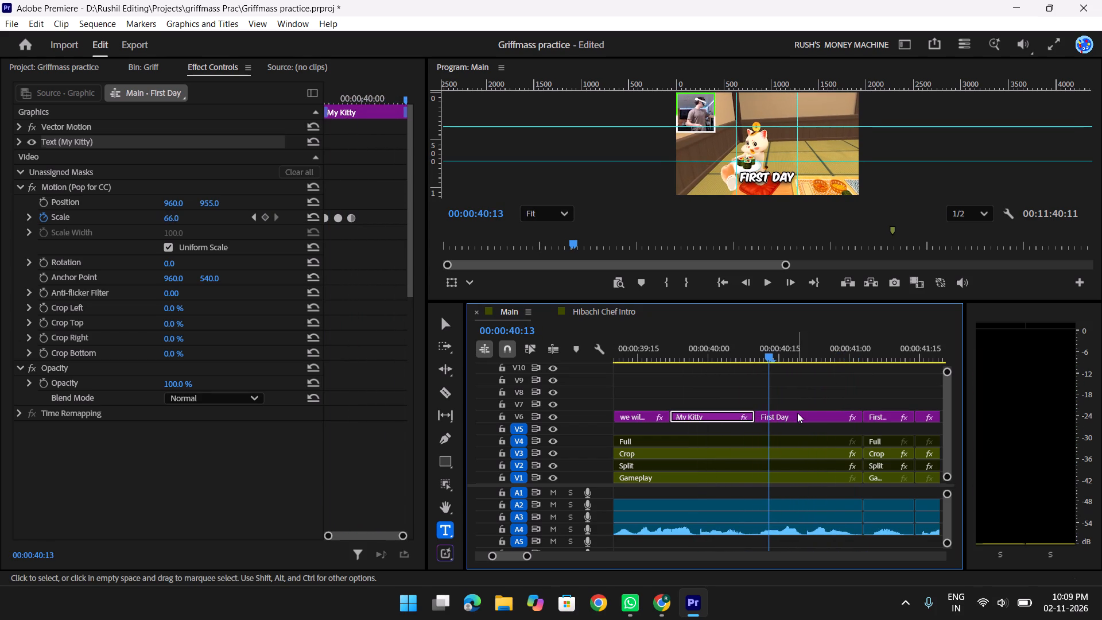
left_click(214, 203)
type("955")
key("Return")
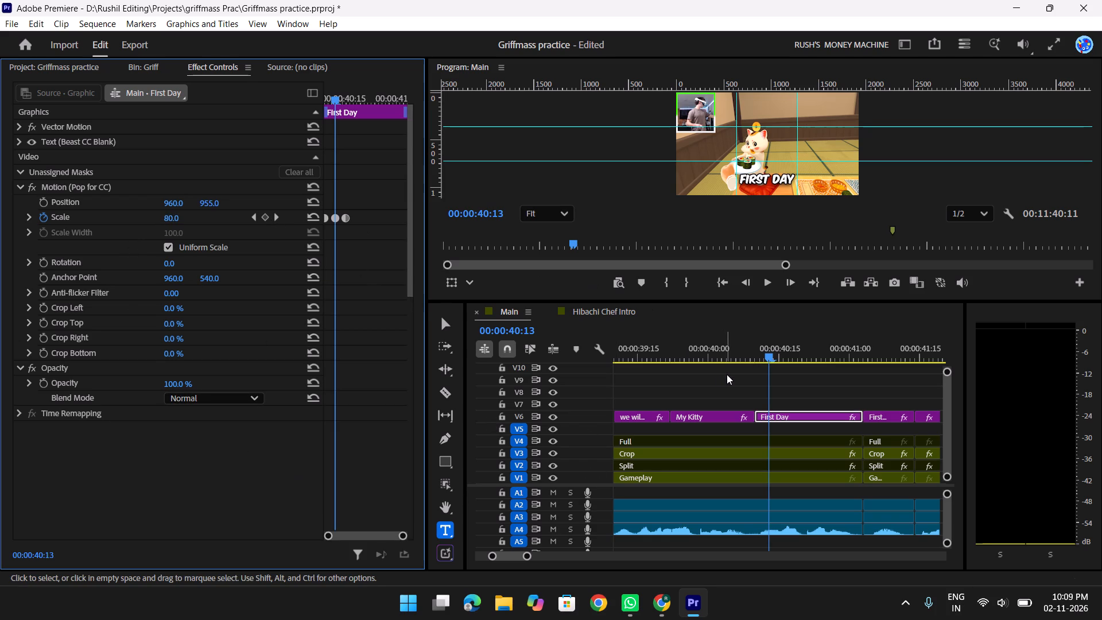
Listen to the dialogue after "My Kitty" and replace the selected placeholder caption's text with "Here We go kitty".
key("space")
key("space")
key("space")
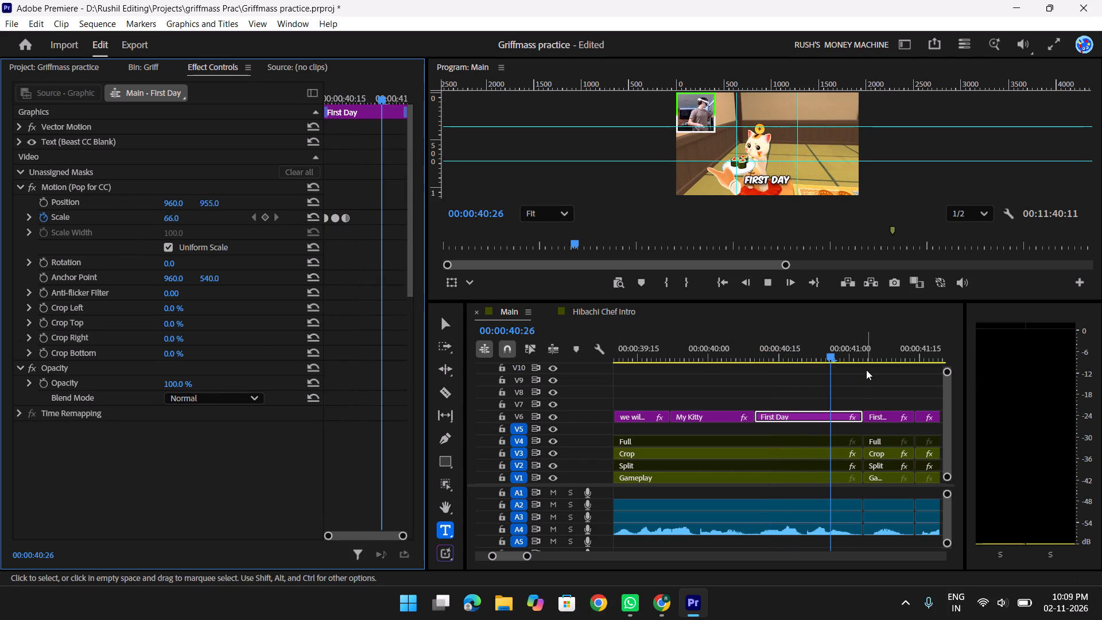
key("space")
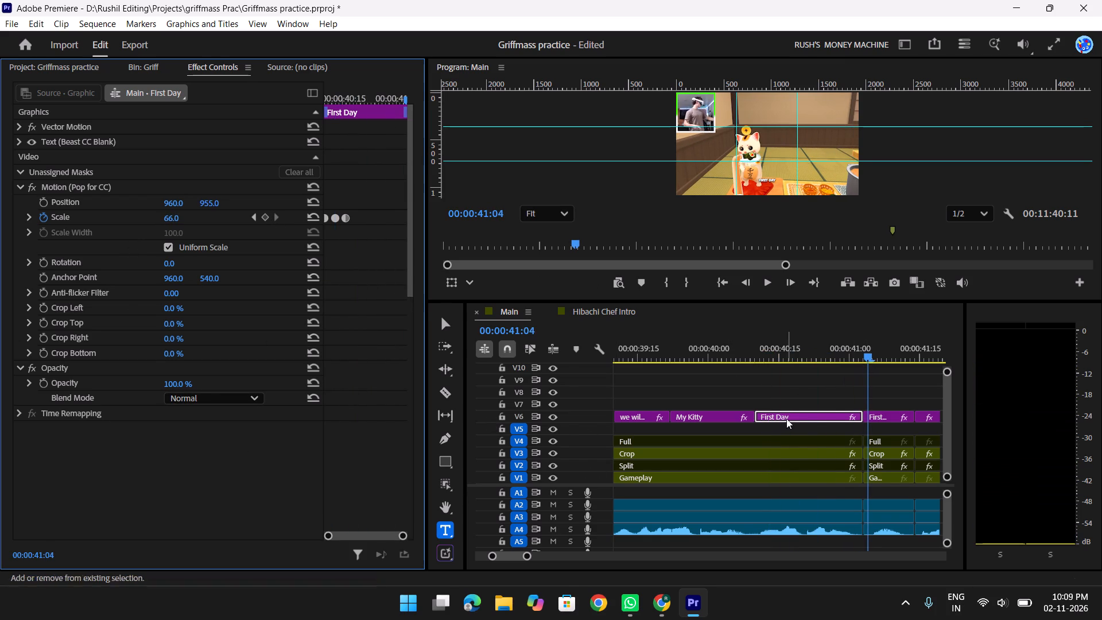
key("shift+s")
left_click_drag(864, 346, 852, 352)
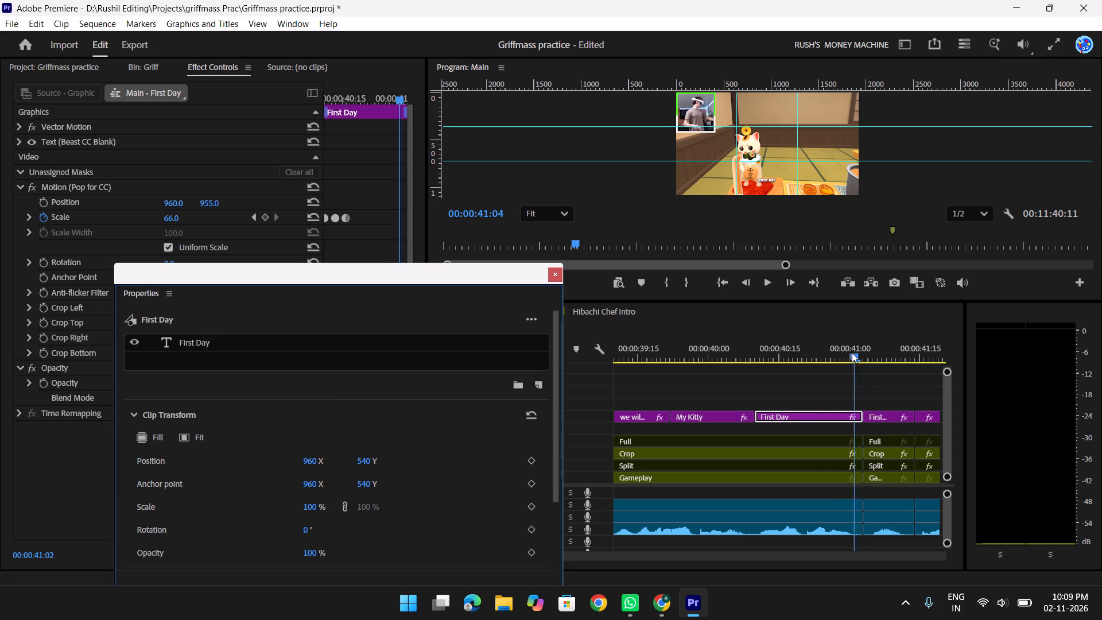
left_click_drag(852, 352, 820, 358)
double_click(222, 347)
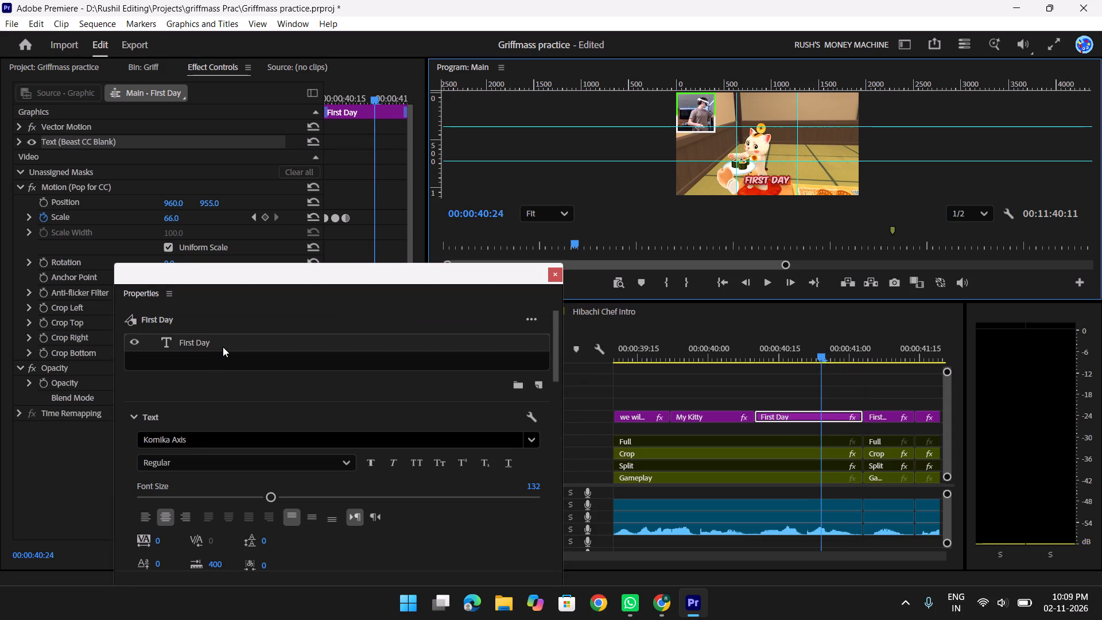
type("Hw")
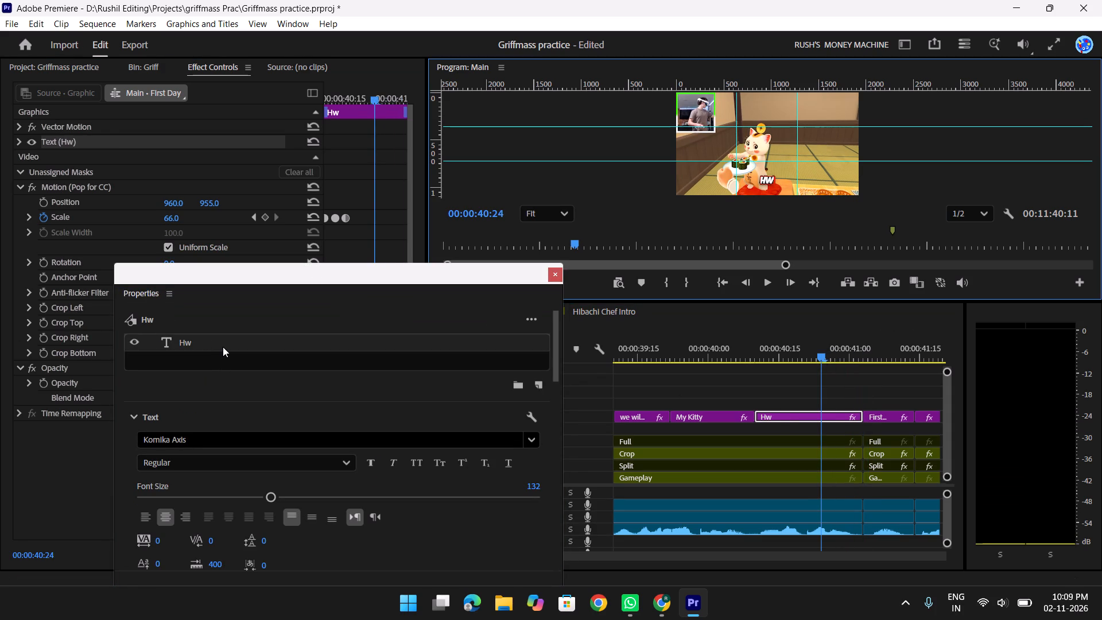
key("BackSpace")
type("ere We fo")
key("space")
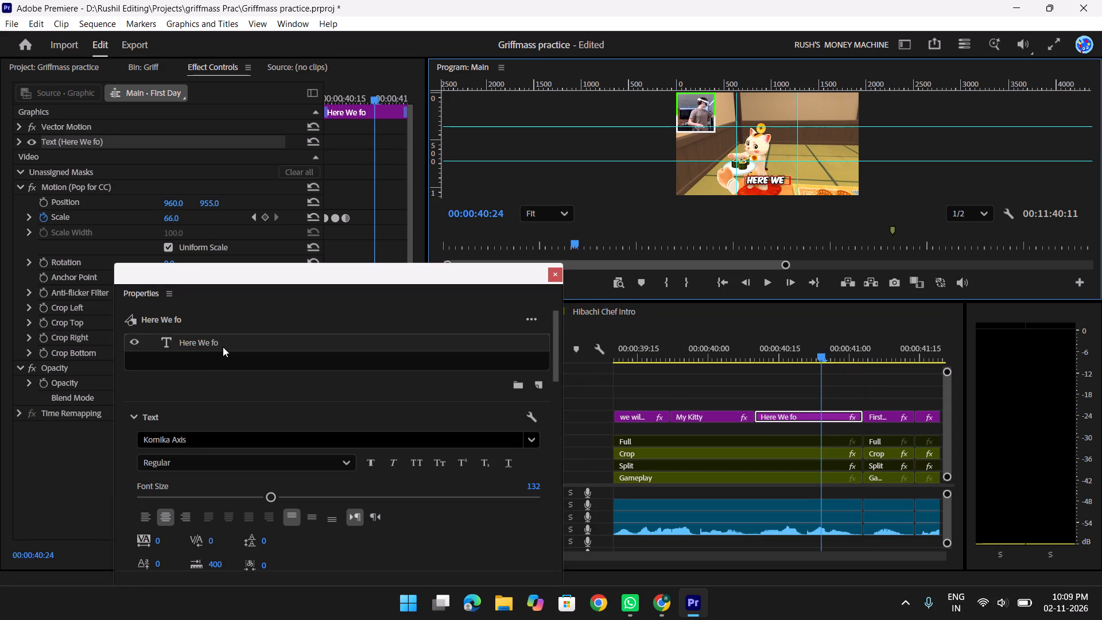
key("BackSpace")
key("BackSpace")
key("BackSpace")
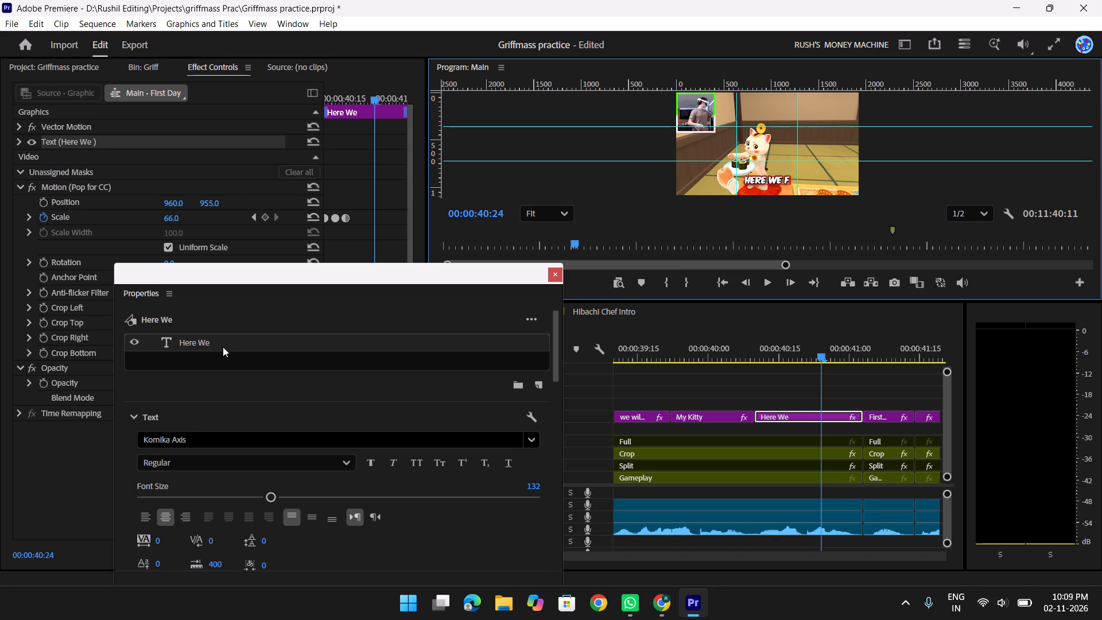
type("go")
key("space")
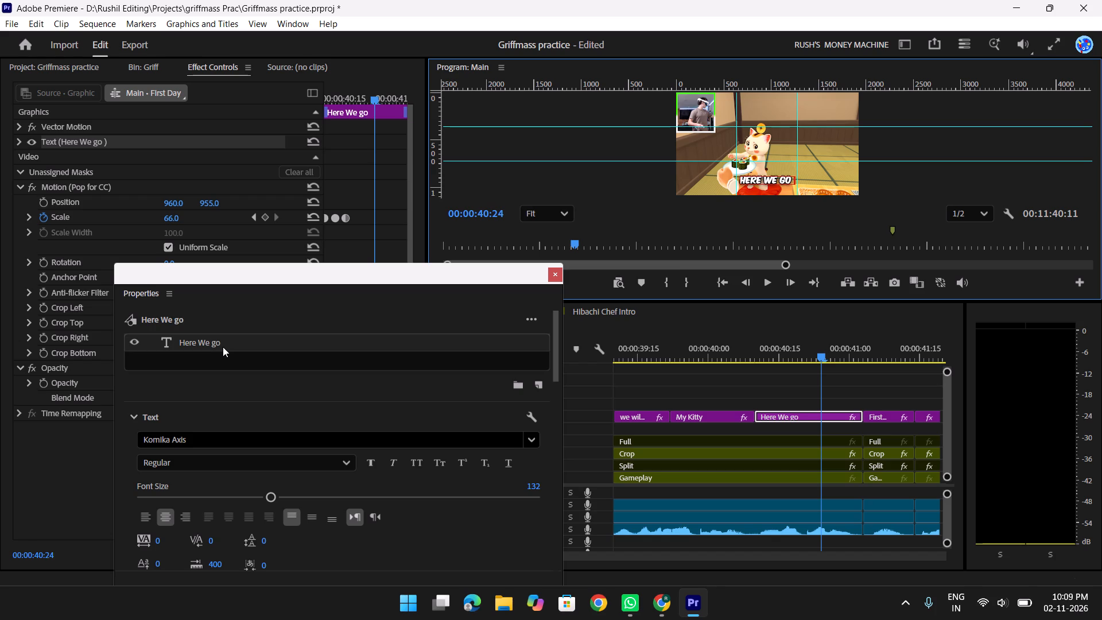
type("kitti")
key("BackSpace")
key("y")
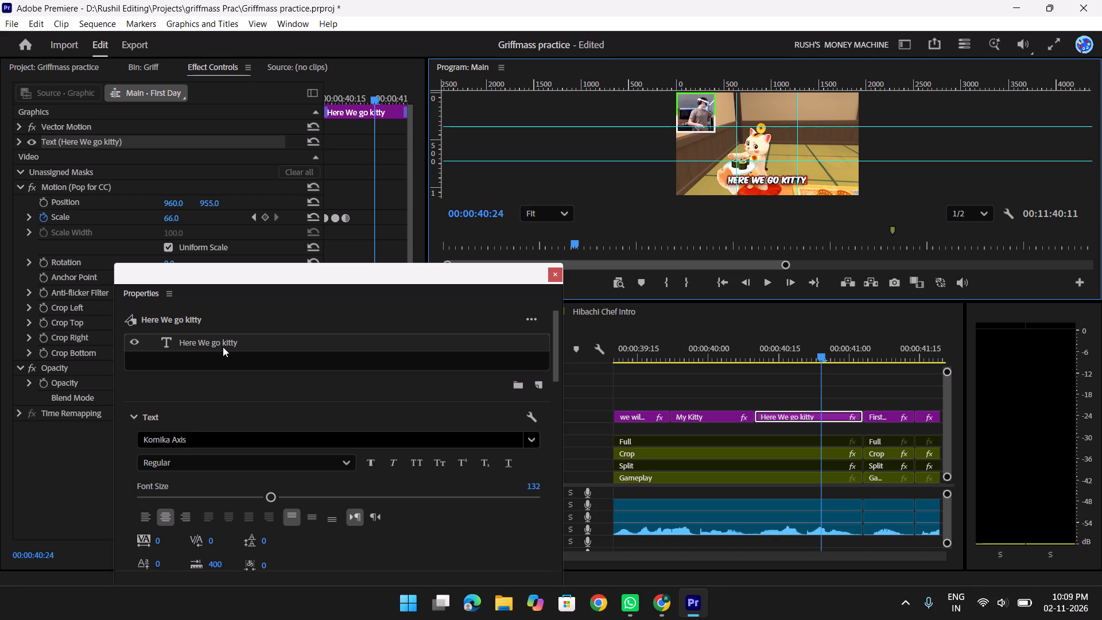
left_click(557, 277)
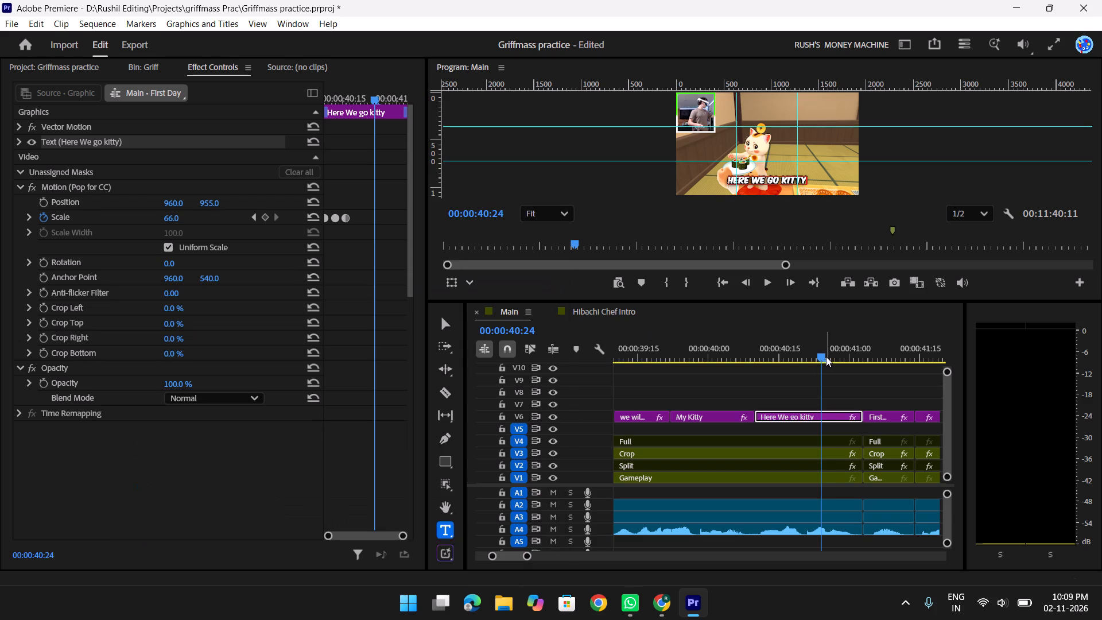
Play through the new captions and set the vertical position of the short "First Day" placeholder after "Here We go kitty" to 955.
left_click_drag(826, 356, 671, 368)
key("space")
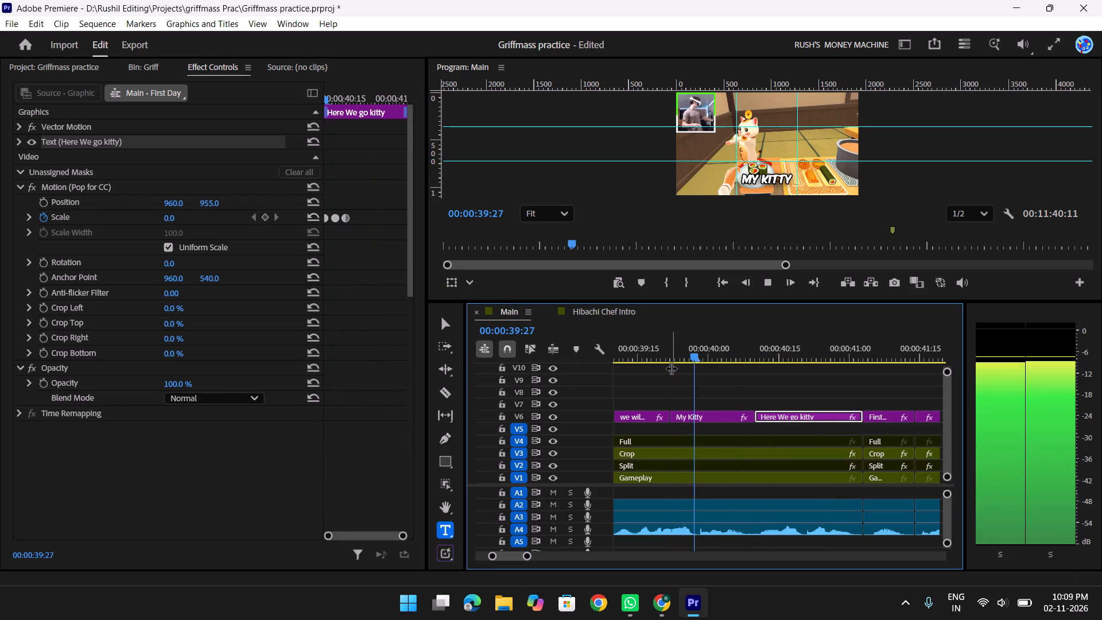
key("space")
scroll(671, 368, "down", 6)
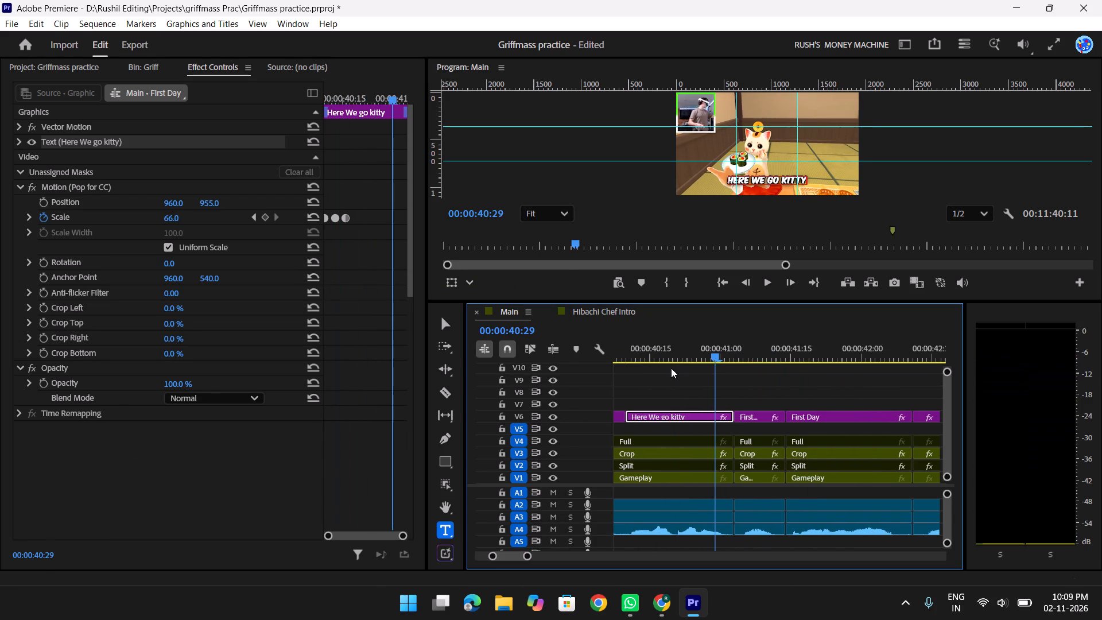
key("space")
key("space")
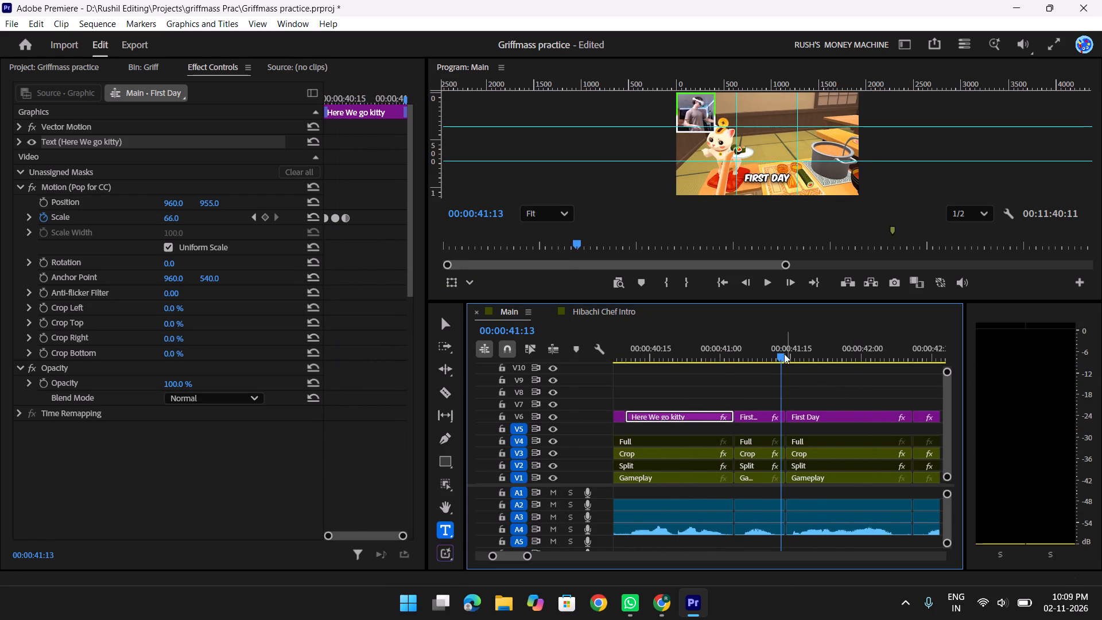
left_click_drag(784, 354, 754, 358)
left_click(760, 409)
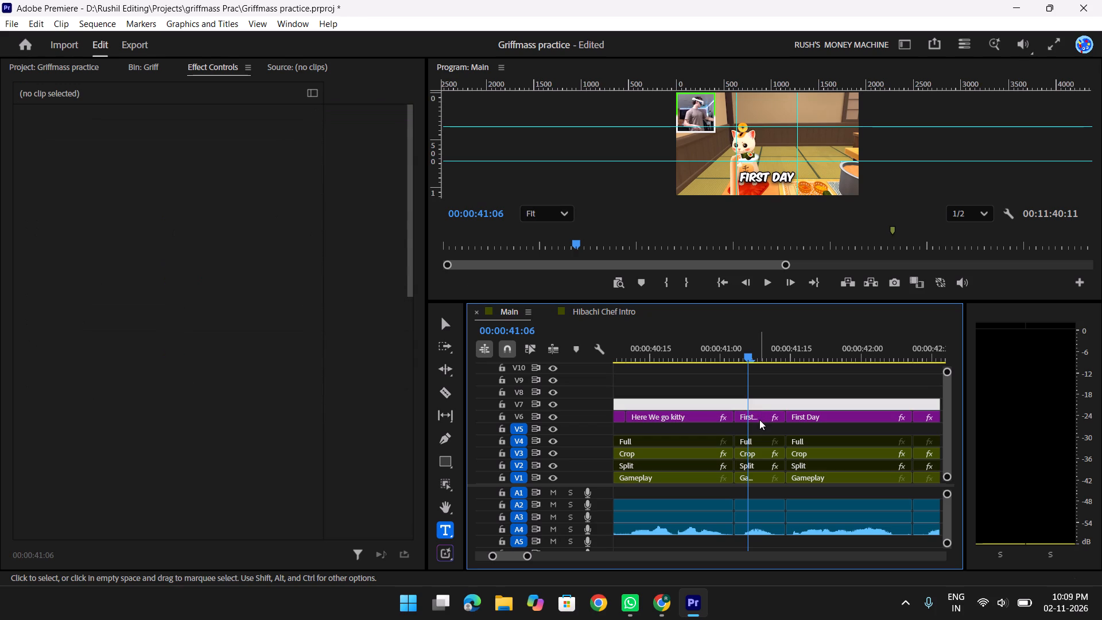
left_click(759, 420)
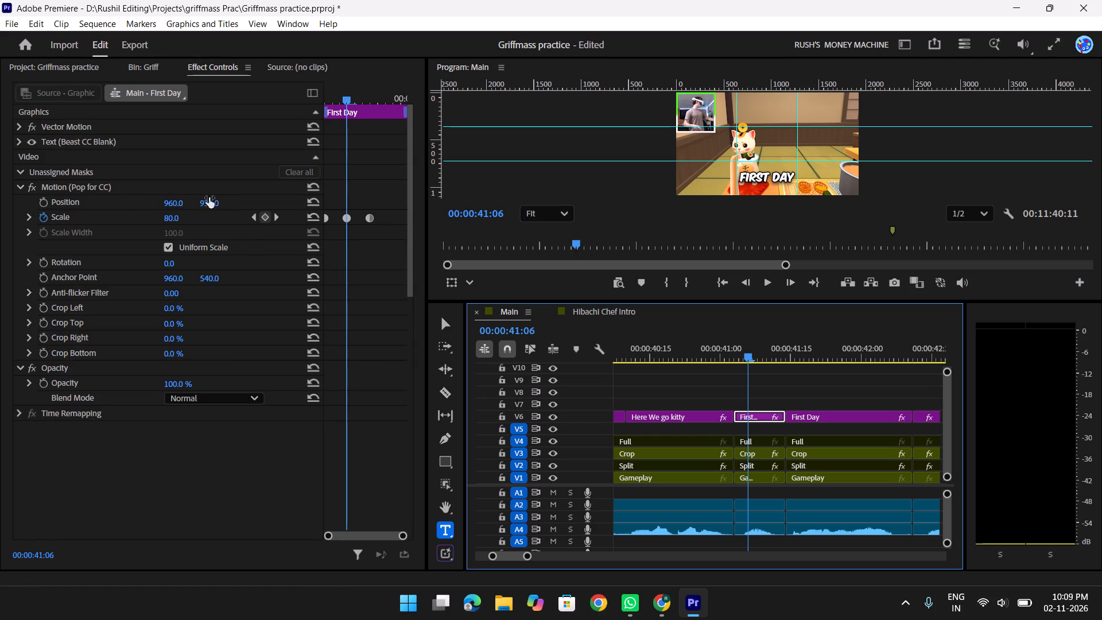
left_click(217, 205)
type("955")
key("Return")
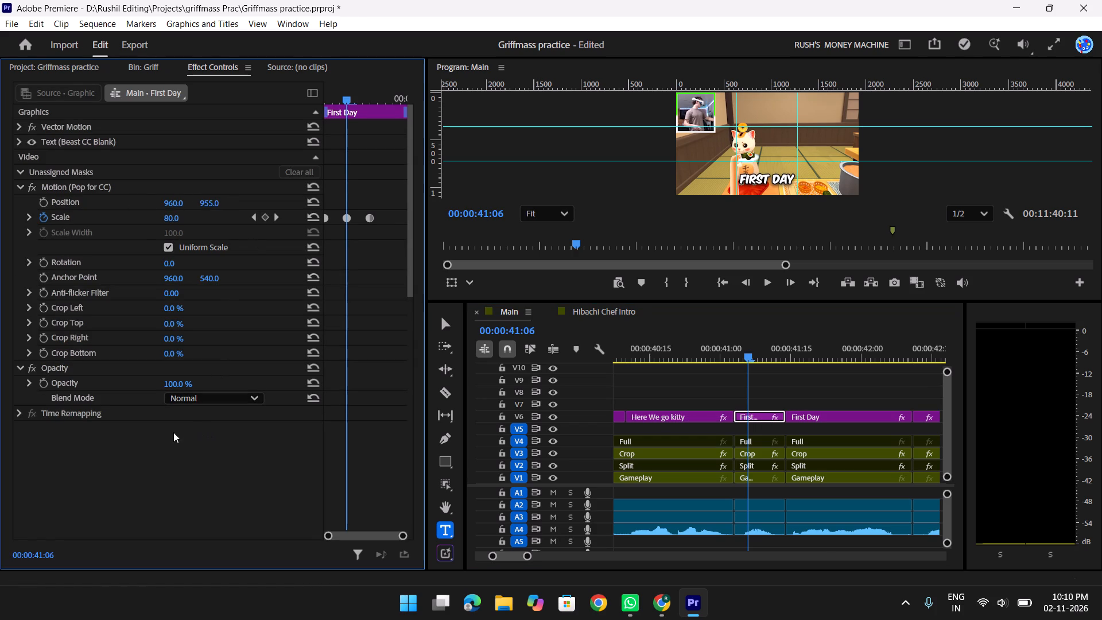
Replace the text of the short placeholder caption after "Here We go kitty" with "Wait".
left_click(170, 460)
key("shift+s")
double_click(211, 340)
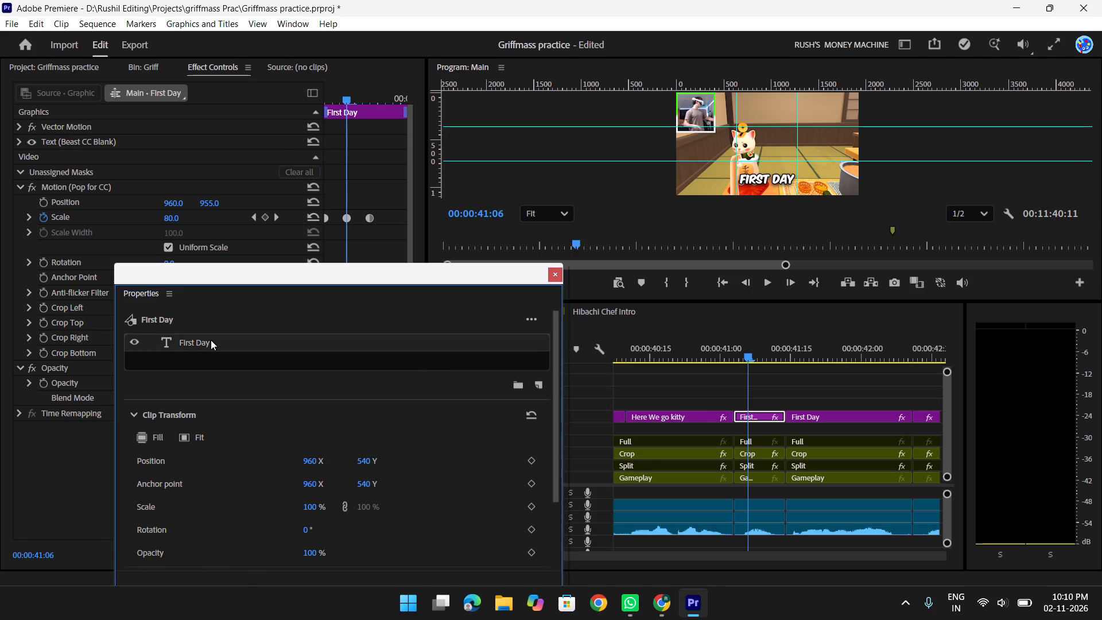
type("Wait")
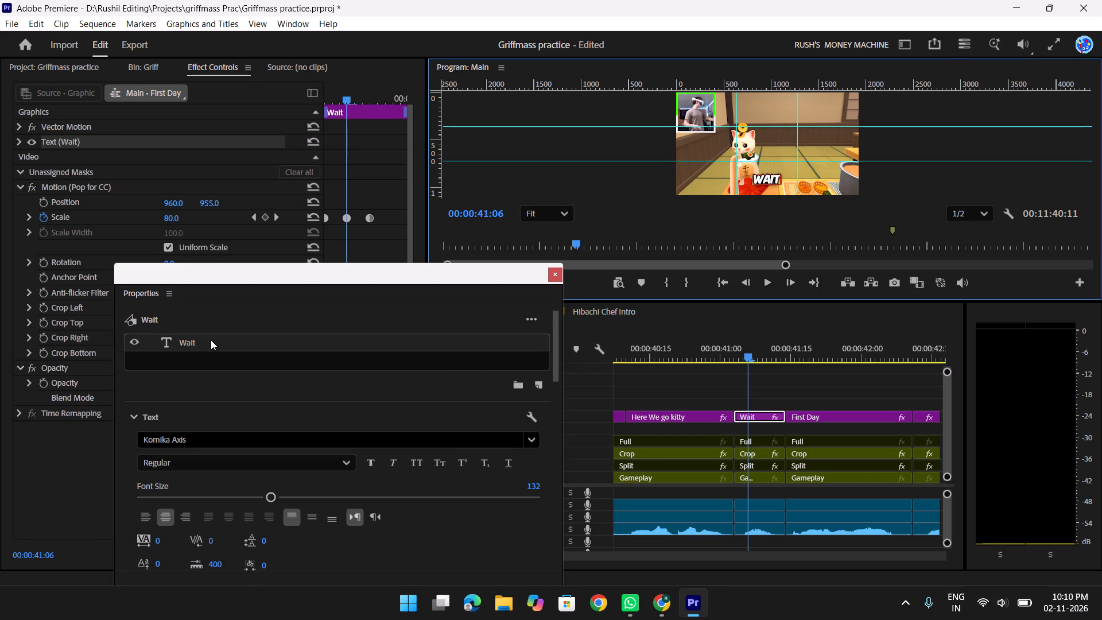
Add an ellipsis to the short "Wait" caption after "Here We go kitty" so it reads "Wait...".
type("....")
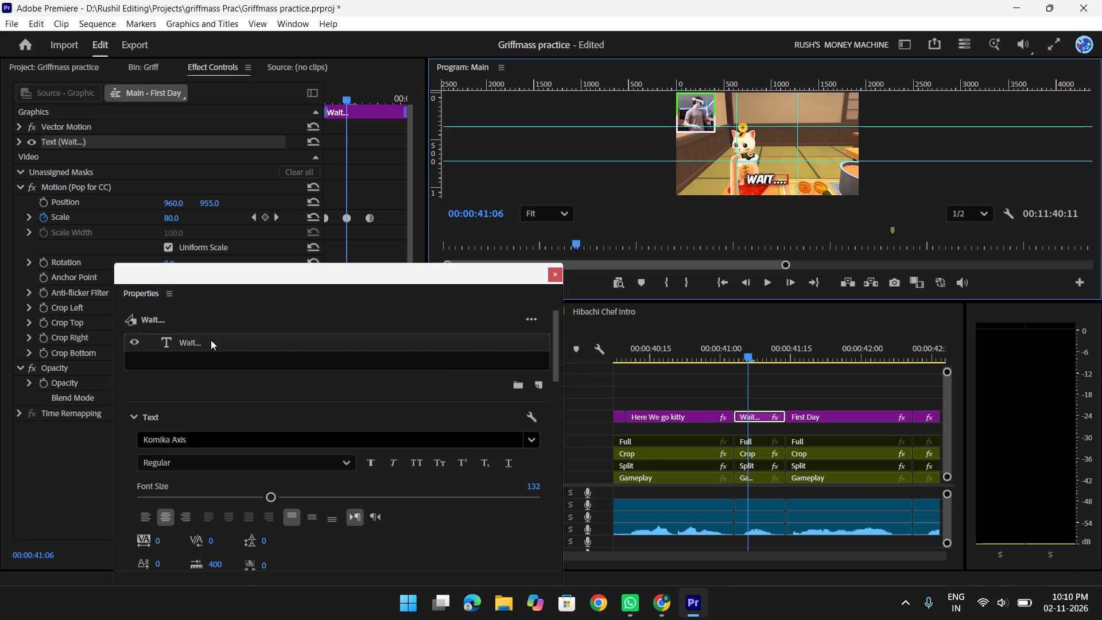
key("BackSpace")
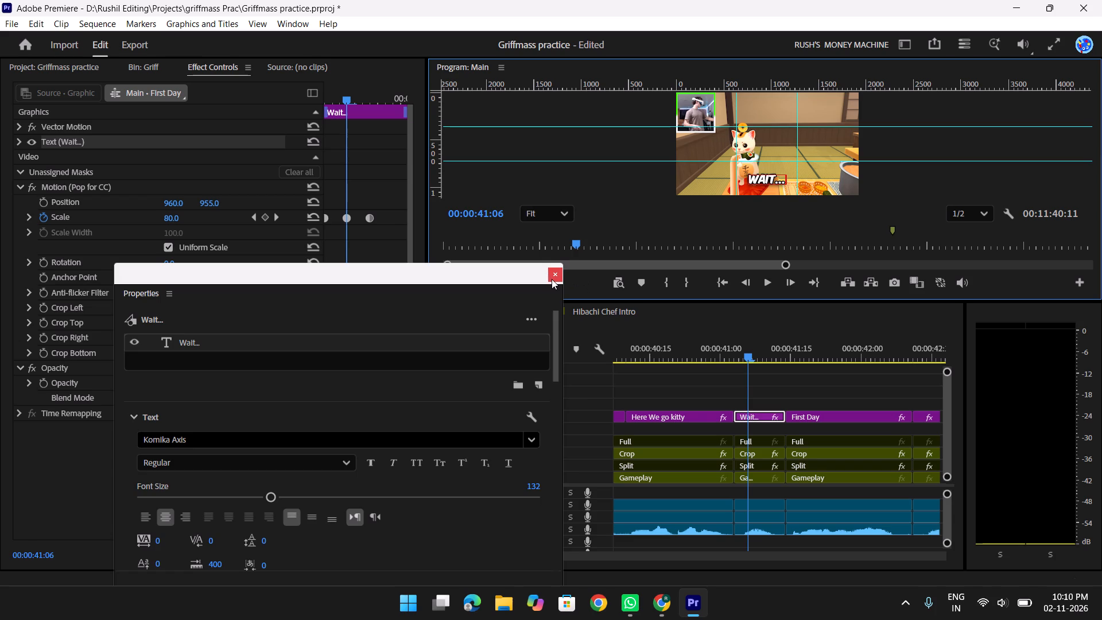
left_click(552, 279)
Listen to the dialogue after "Wait..." and replace the following "First Day" placeholder's text with "Kitty Doesnt Want it".
left_click_drag(739, 351, 646, 361)
key("space")
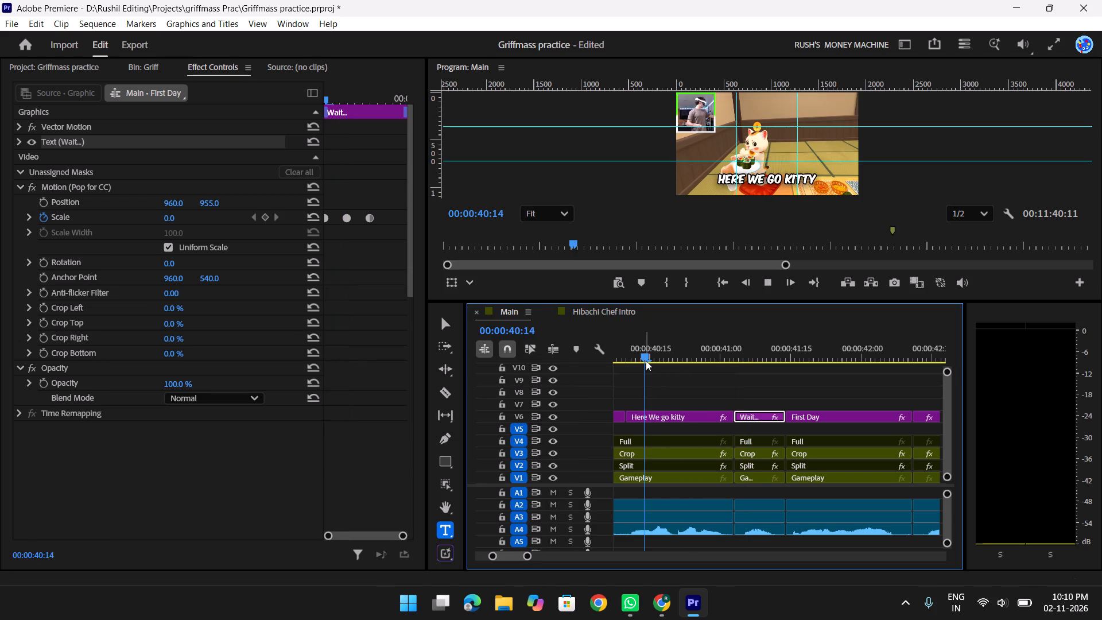
scroll(646, 361, "down", 4)
key("space")
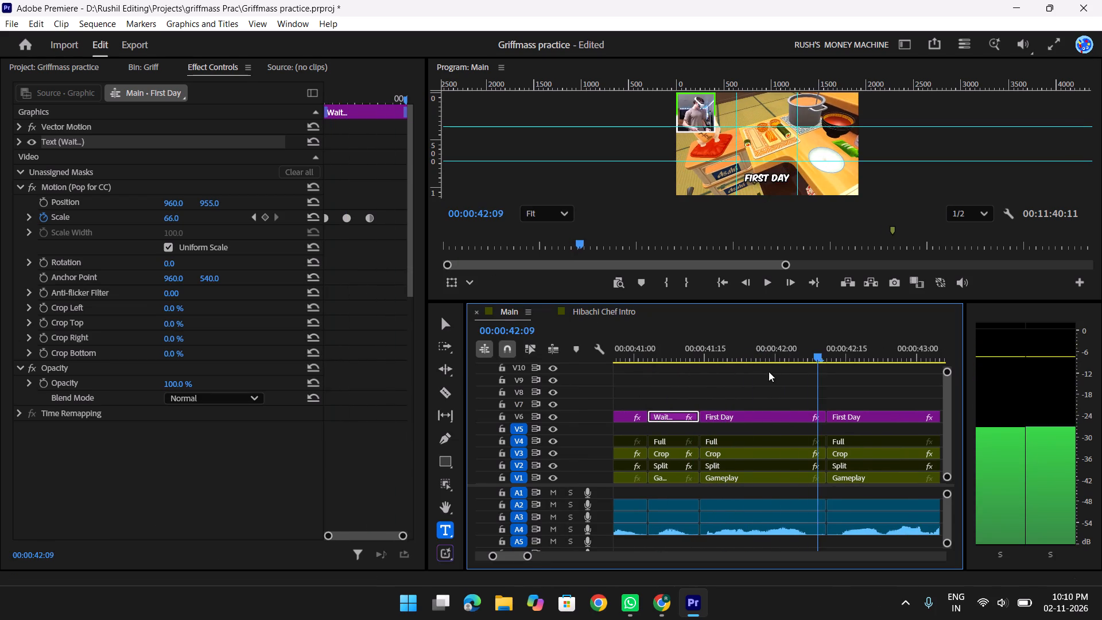
left_click_drag(817, 355, 729, 368)
left_click(772, 419)
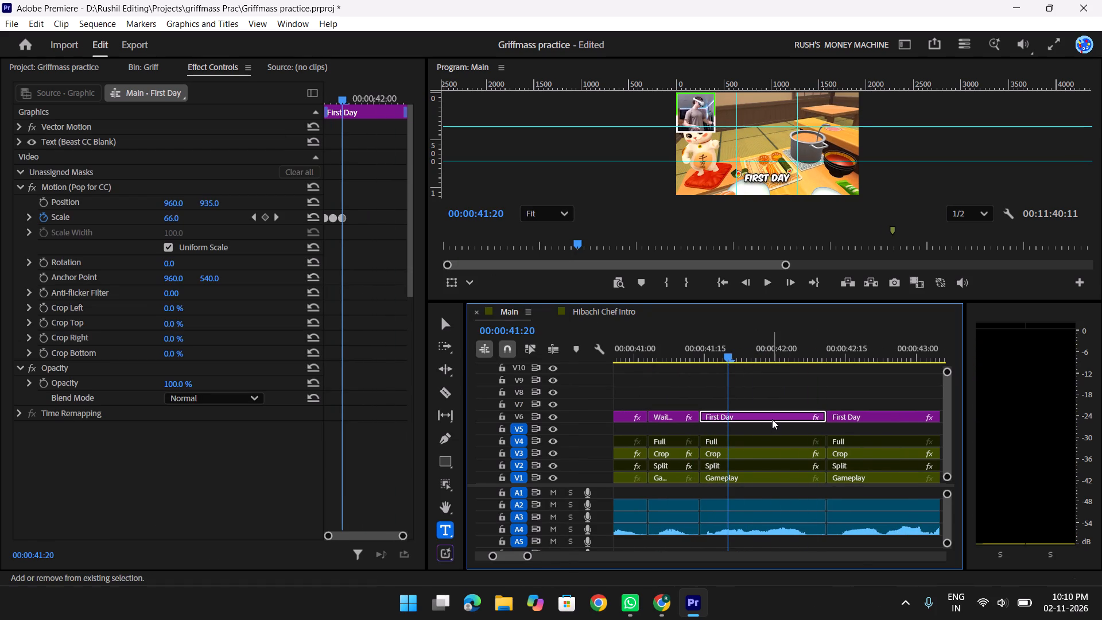
key("shift+s")
double_click(238, 342)
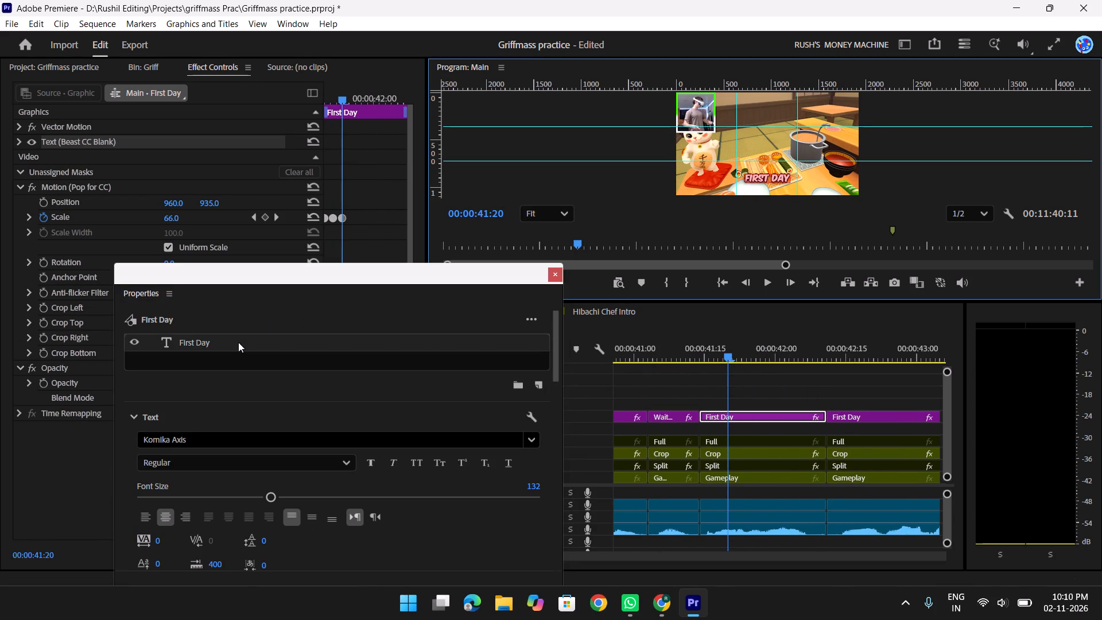
type("Kitty")
key("space")
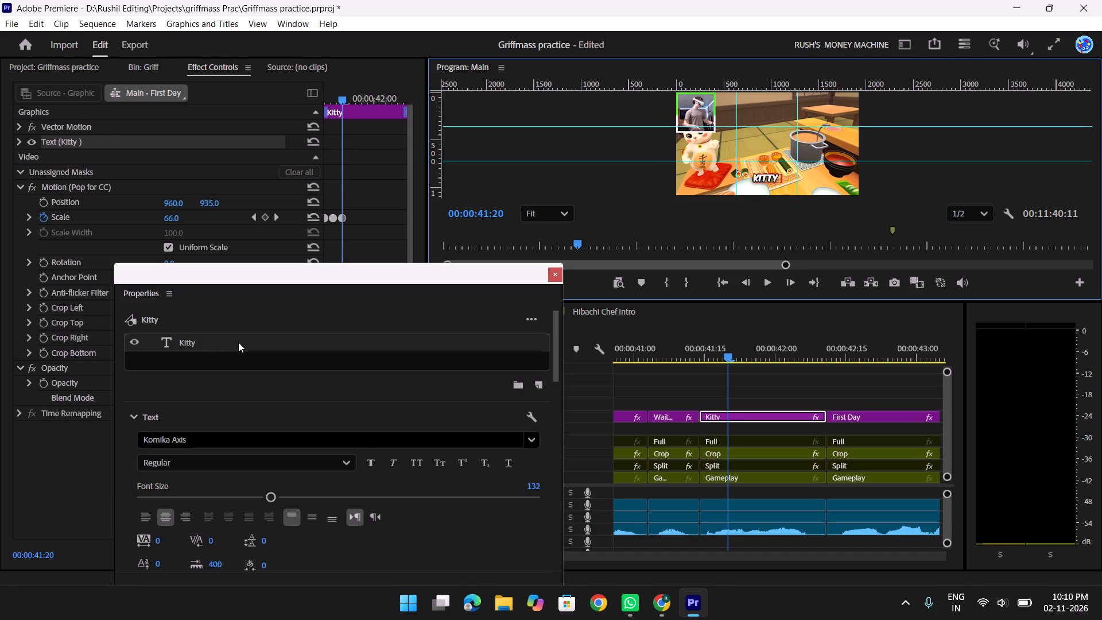
type("Does")
type("nt Want it")
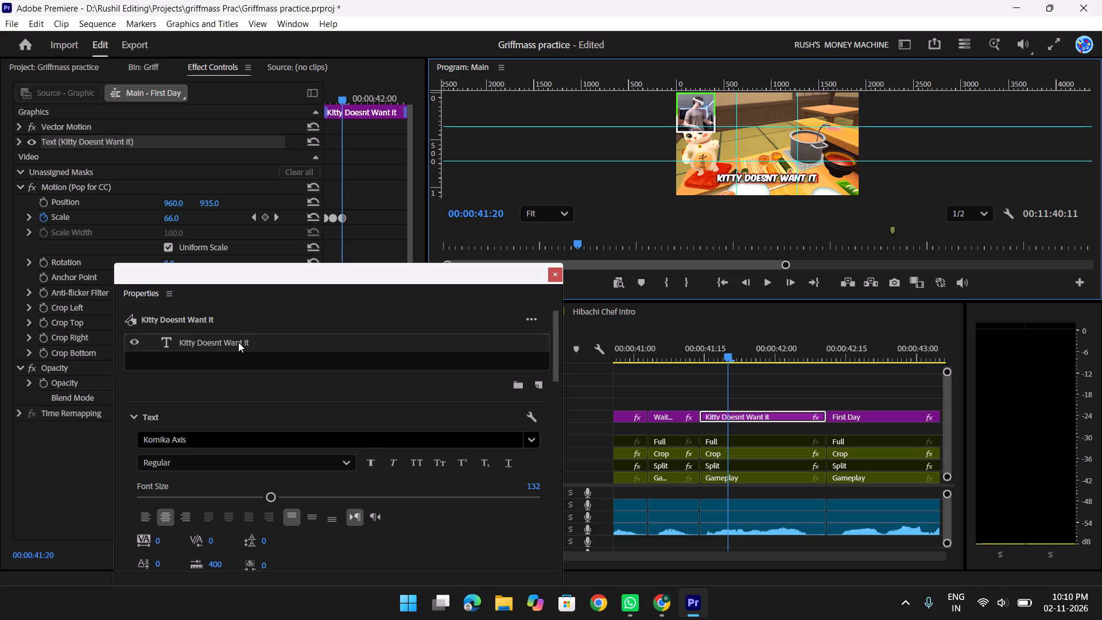
left_click(550, 272)
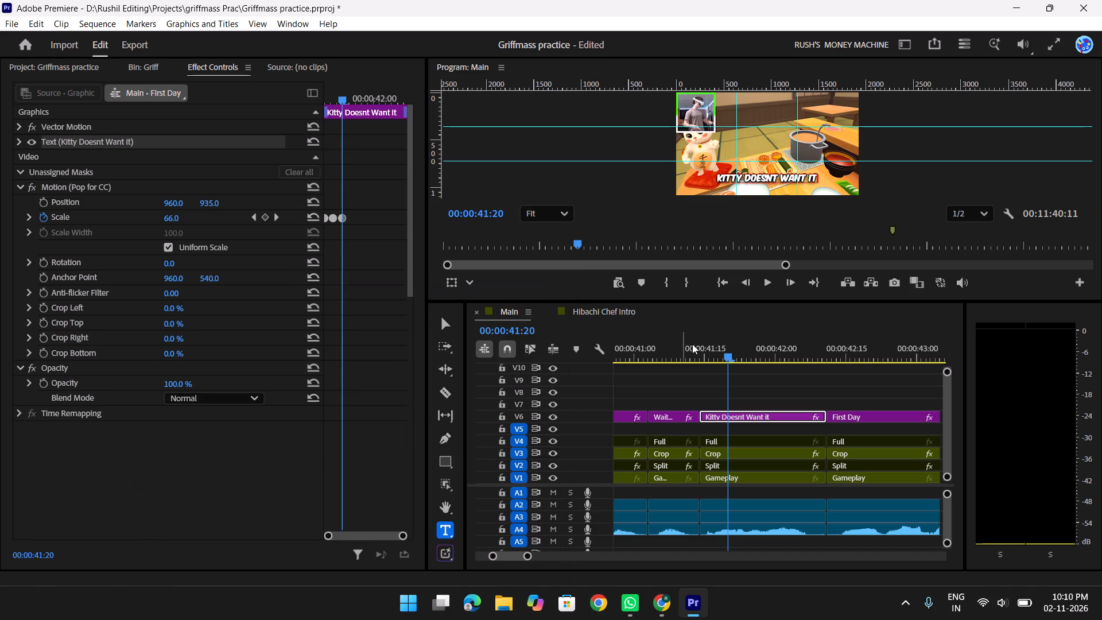
Play from the "Wait..." caption through "Kitty Doesnt Want it" and the "First Day" placeholders that follow to check captions against the dialogue.
left_click_drag(716, 347, 625, 363)
key("space")
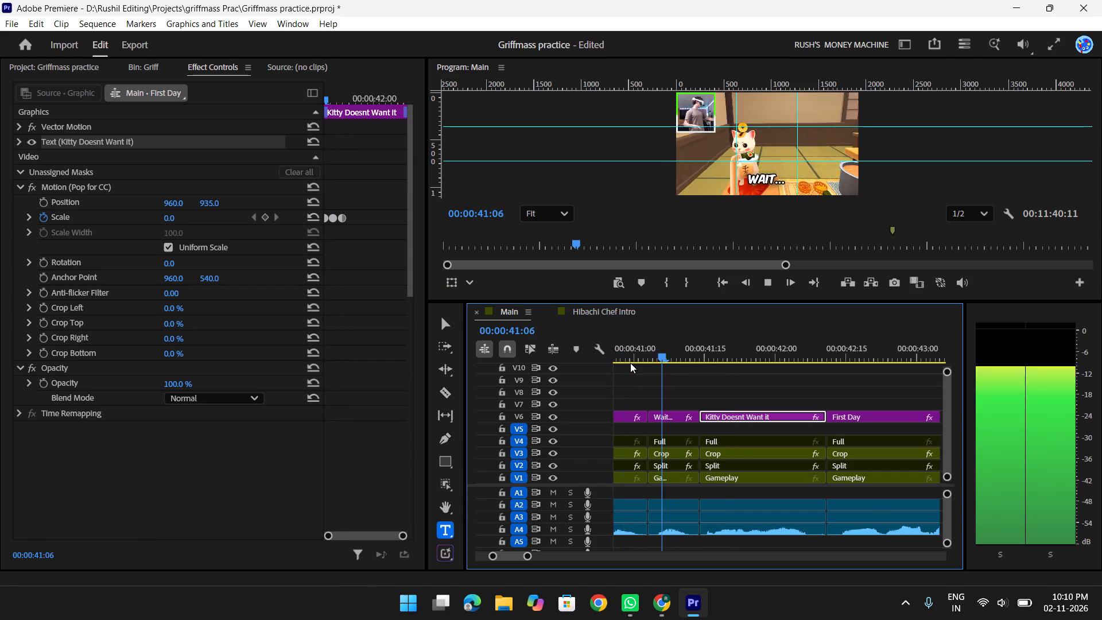
key("space")
scroll(630, 363, "down", 4)
key("space")
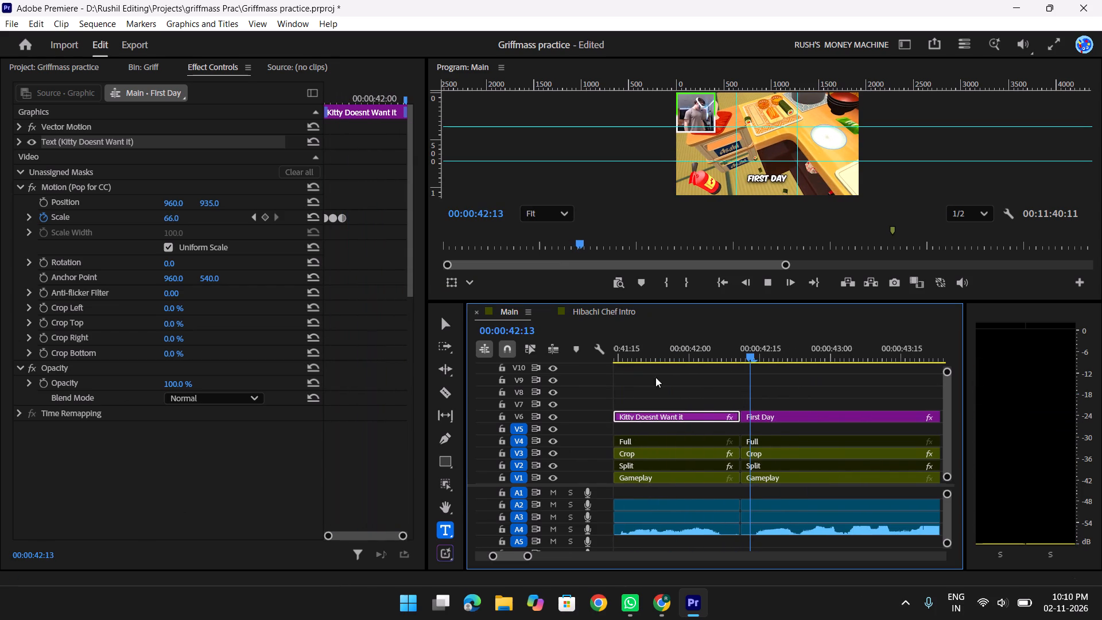
scroll(833, 382, "down", 2)
key("space")
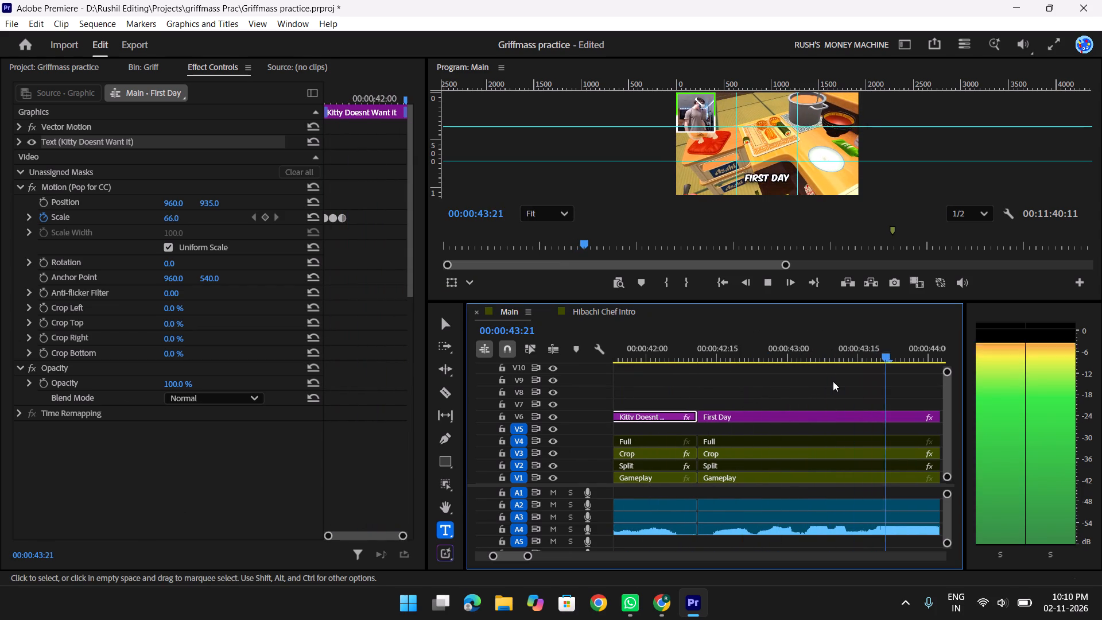
scroll(833, 381, "down", 3)
key("space")
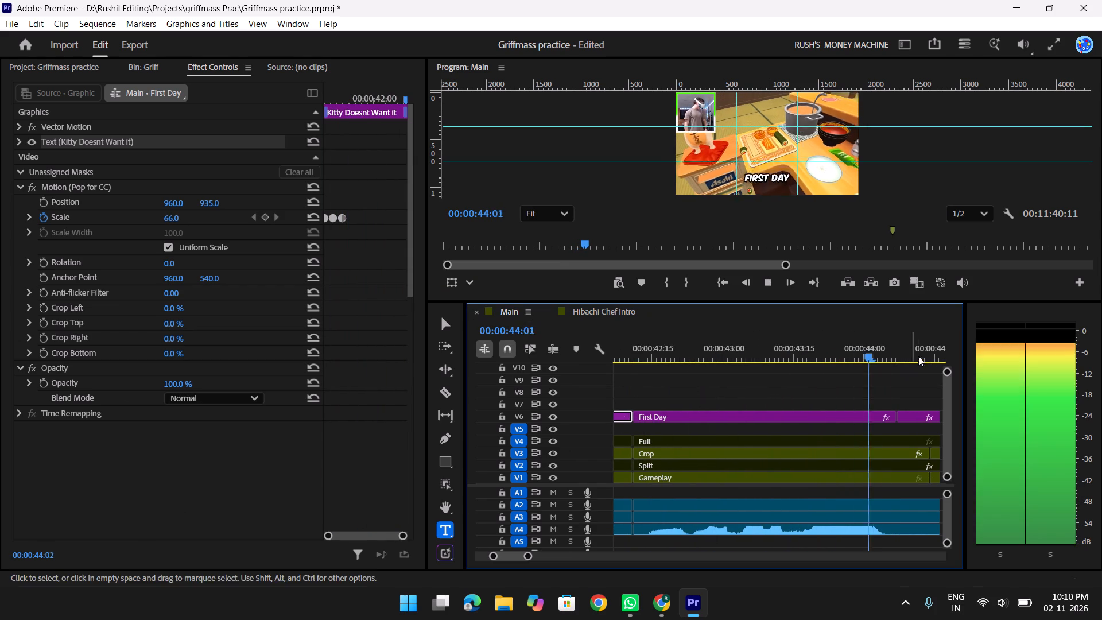
key("space")
scroll(922, 346, "down", 4)
key("space")
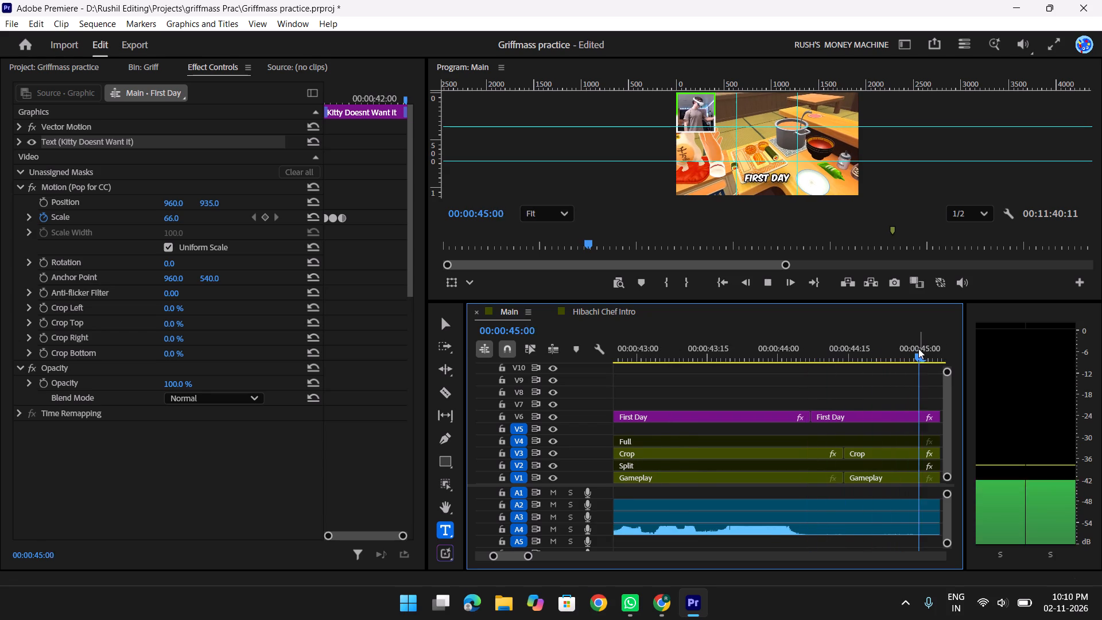
key("space")
Scrub back and replay the dialogue from "Kitty Doesnt Want it" through the long "First Day" placeholder after it.
scroll(802, 390, "up", 7)
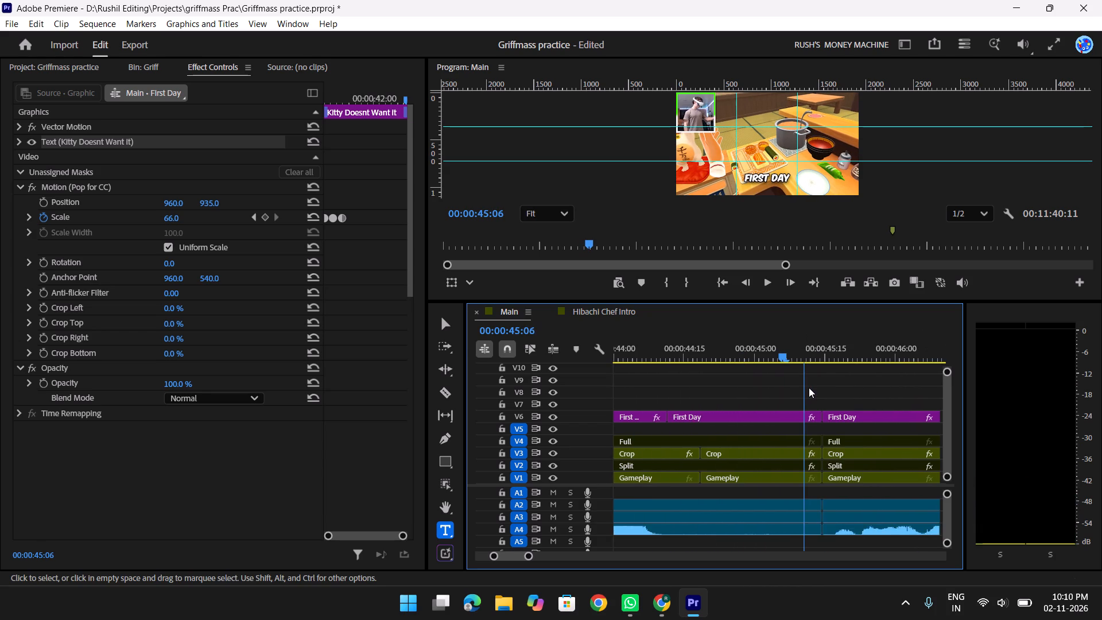
scroll(809, 387, "up", 6)
left_click_drag(847, 347, 701, 356)
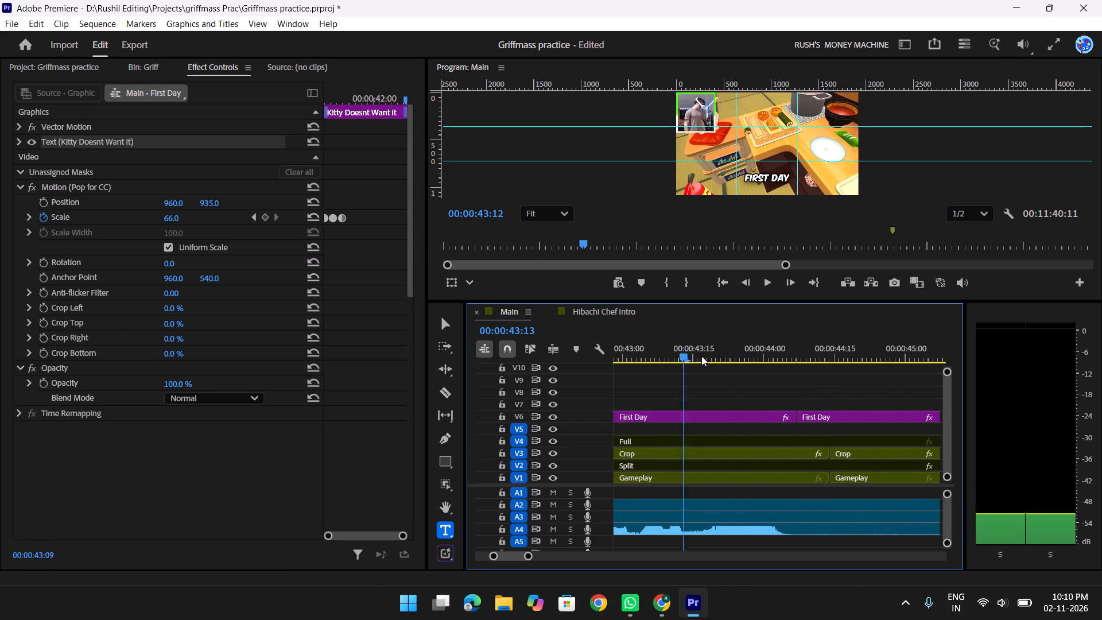
left_click_drag(701, 356, 886, 333)
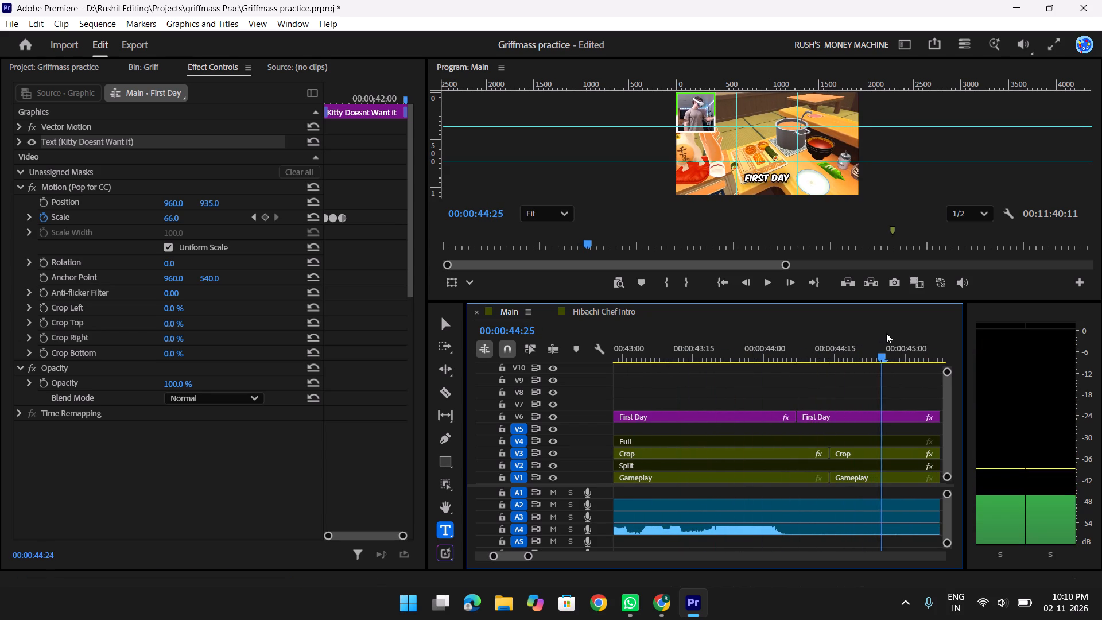
left_click_drag(886, 333, 720, 366)
scroll(780, 372, "up", 9)
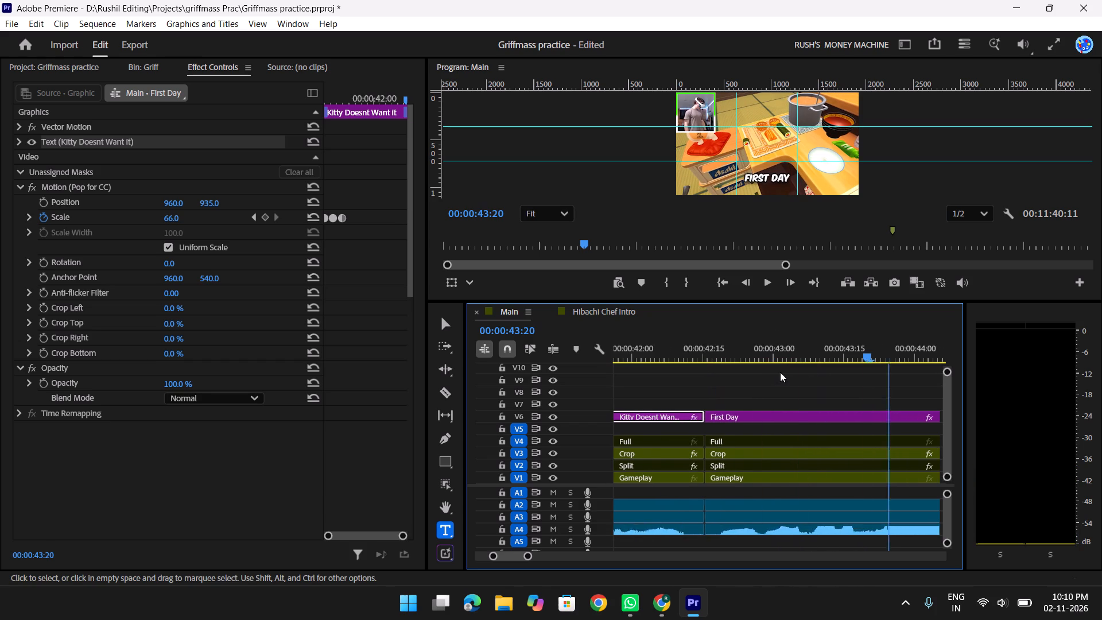
scroll(780, 372, "up", 2)
left_click_drag(790, 332, 646, 344)
key("space")
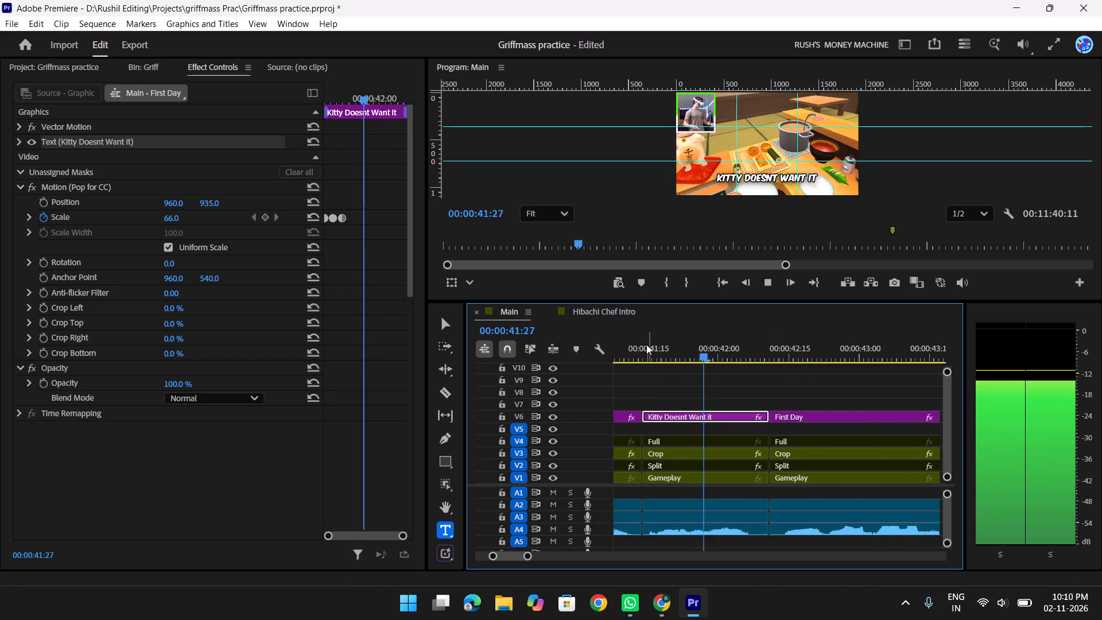
scroll(646, 344, "down", 4)
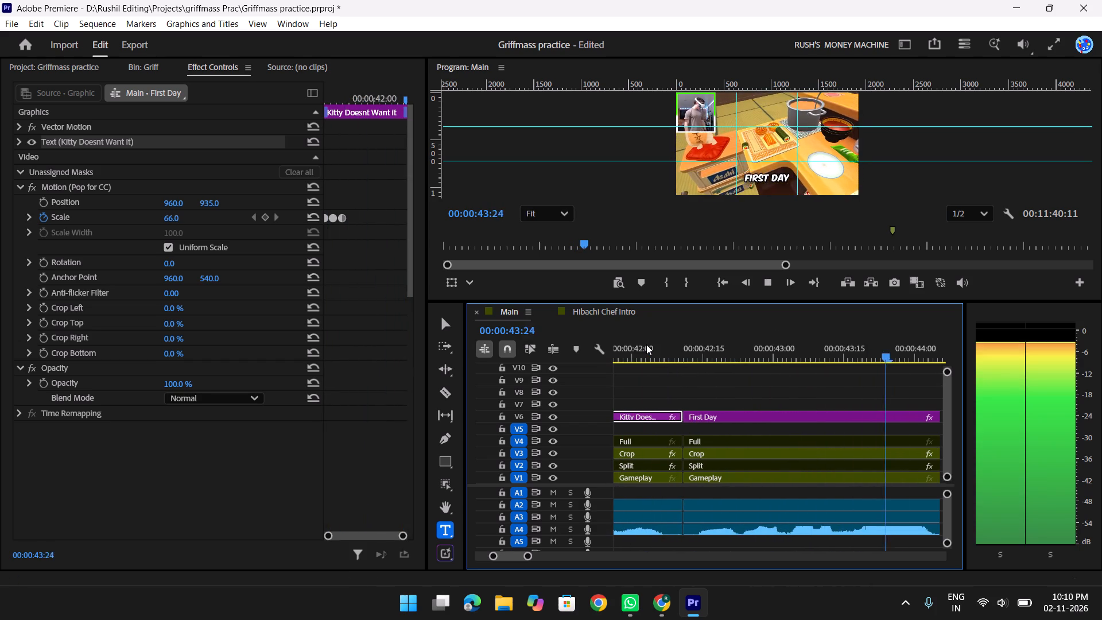
key("space")
Replay the dialogue around the long "First Day" placeholder after "Kitty Doesnt Want it", pausing partway to make out the words.
scroll(805, 383, "up", 5)
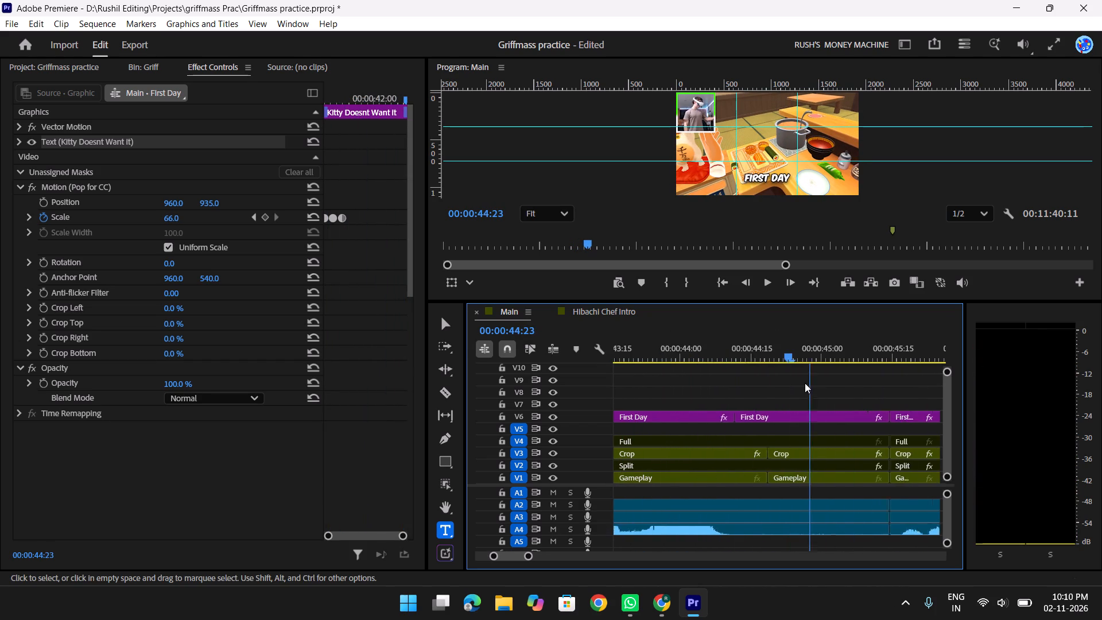
scroll(805, 383, "up", 5)
scroll(820, 378, "down", 3)
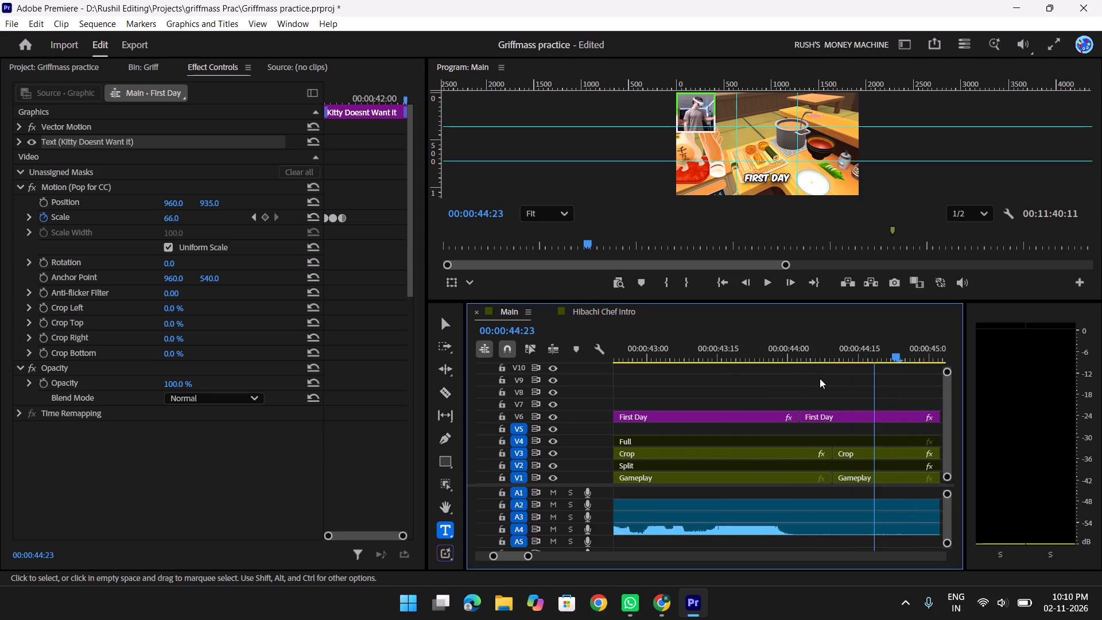
scroll(820, 378, "up", 6)
key("y")
left_click_drag(888, 346, 822, 340)
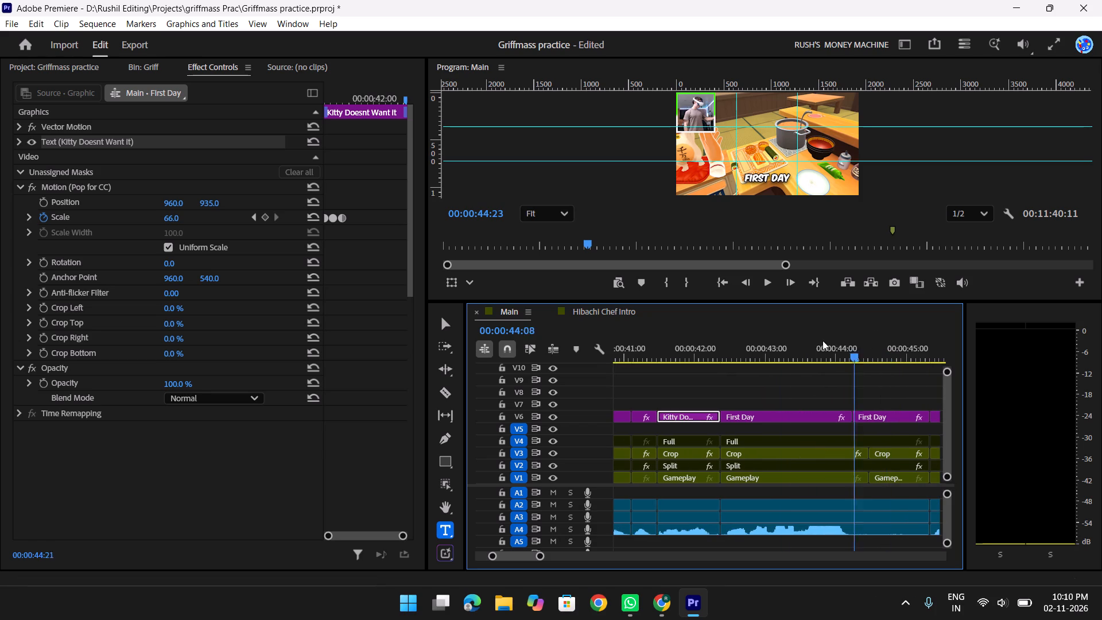
left_click_drag(822, 340, 704, 355)
key("space")
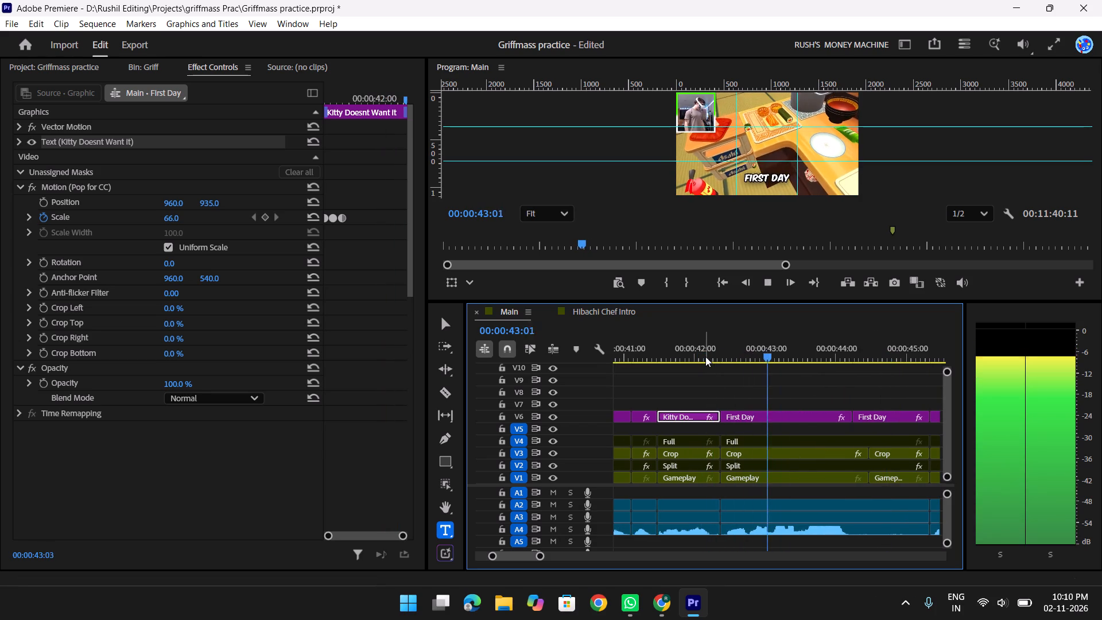
key("space")
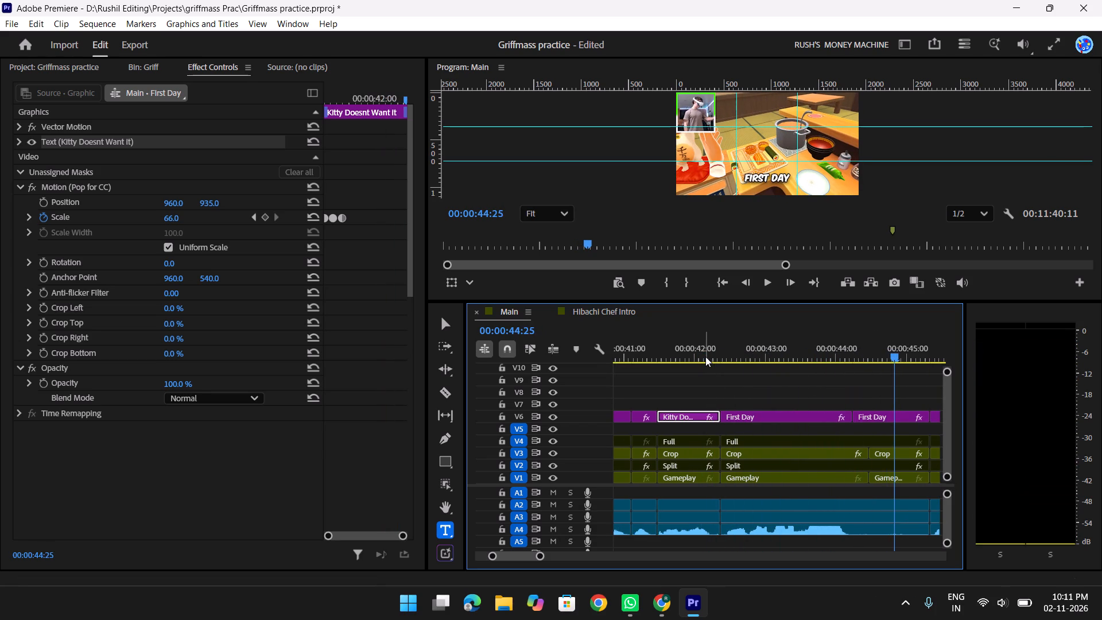
left_click_drag(886, 346, 761, 369)
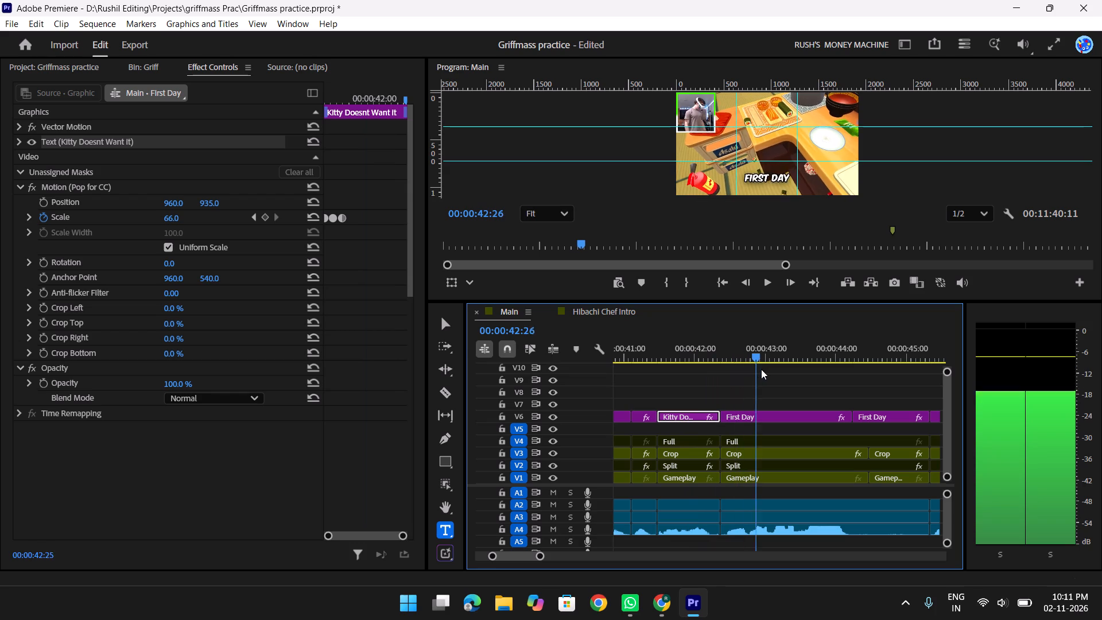
left_click_drag(761, 369, 669, 384)
key("space")
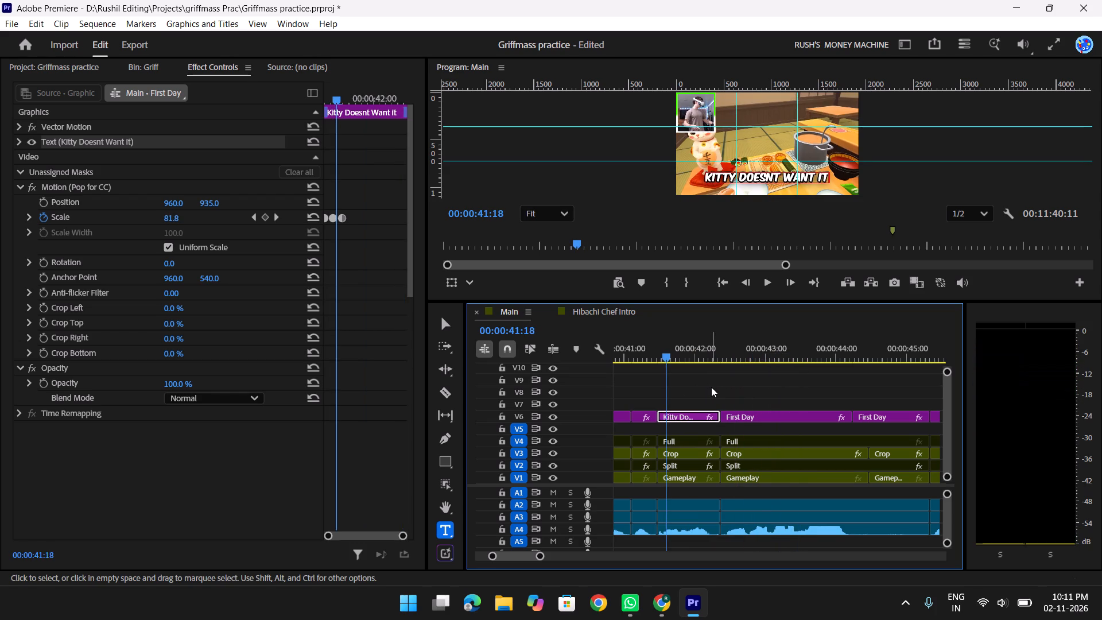
key("space")
key("space")
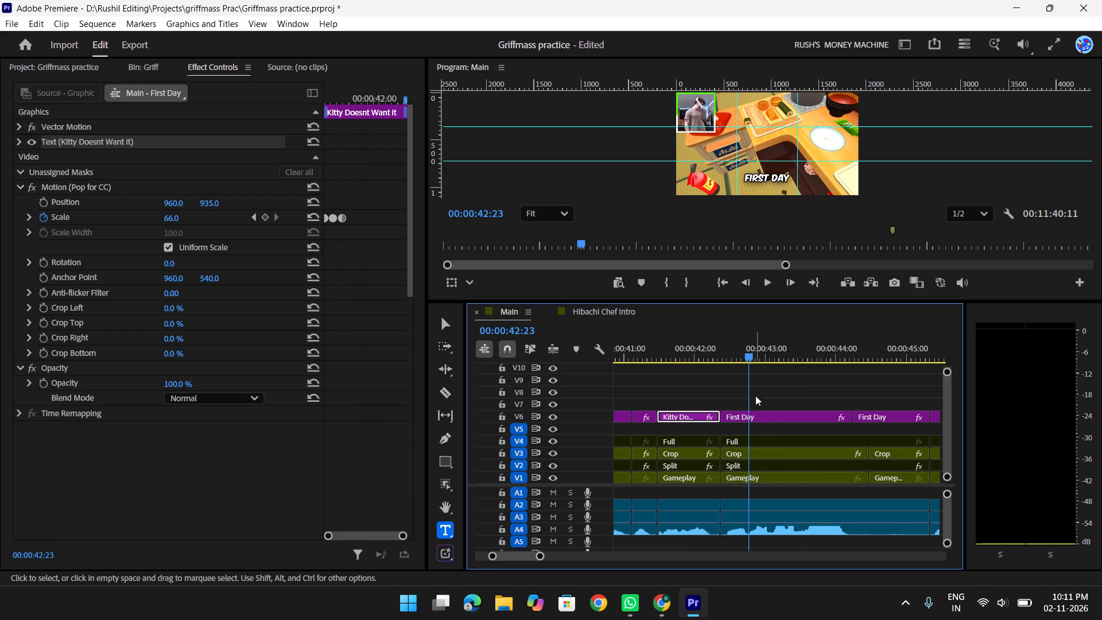
key("space")
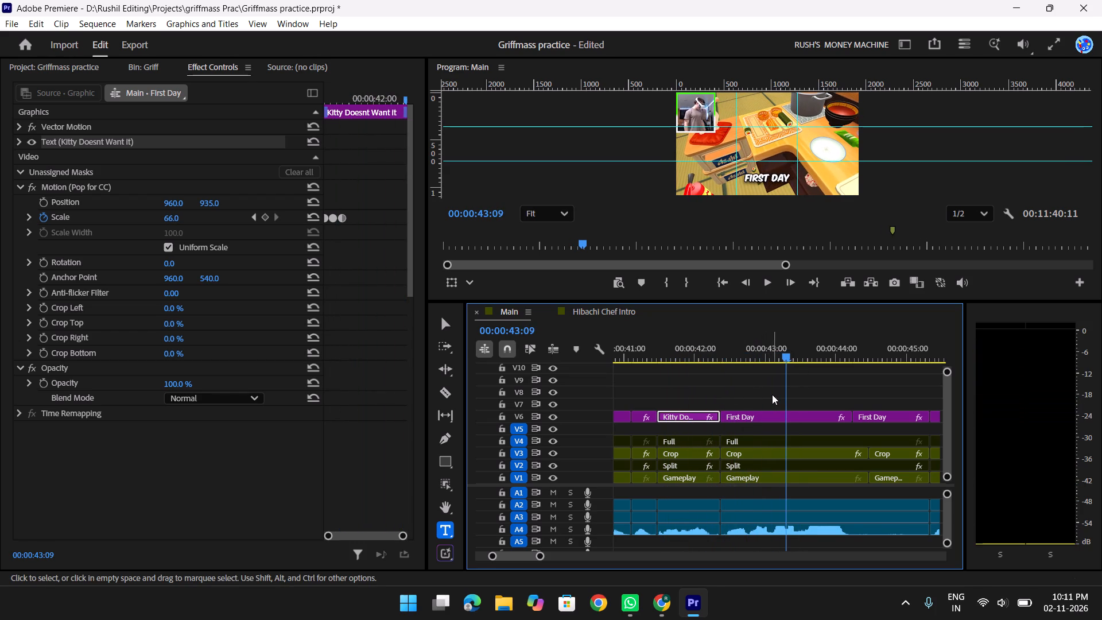
Replay the dialogue under the long "First Day" placeholder after "Kitty Doesnt Want it" in short passages to make out the words.
type("tt")
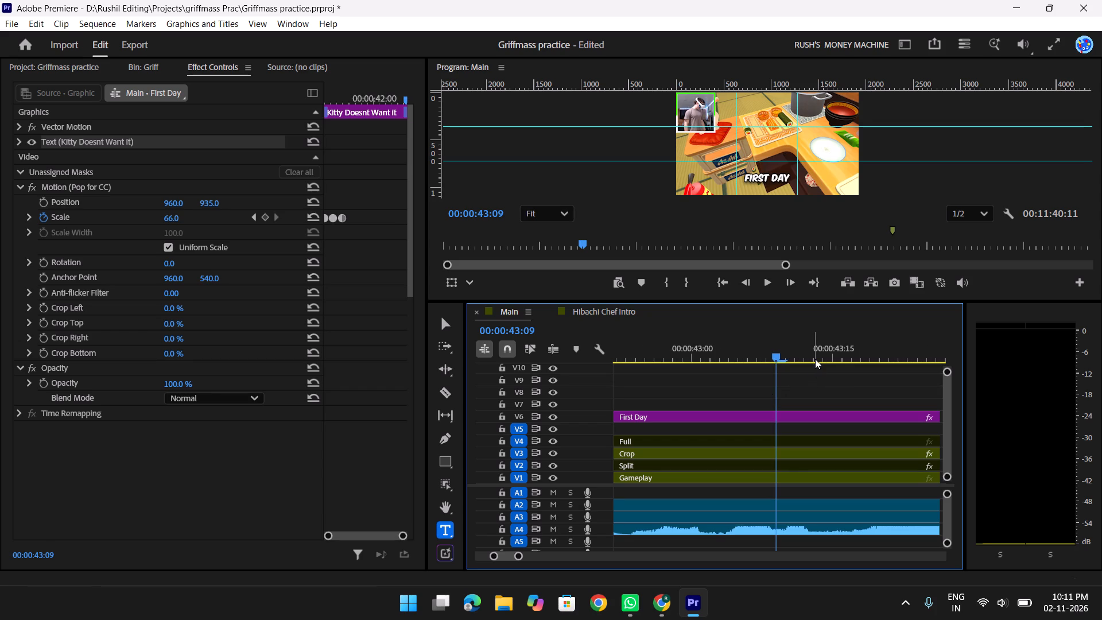
left_click_drag(771, 348, 673, 363)
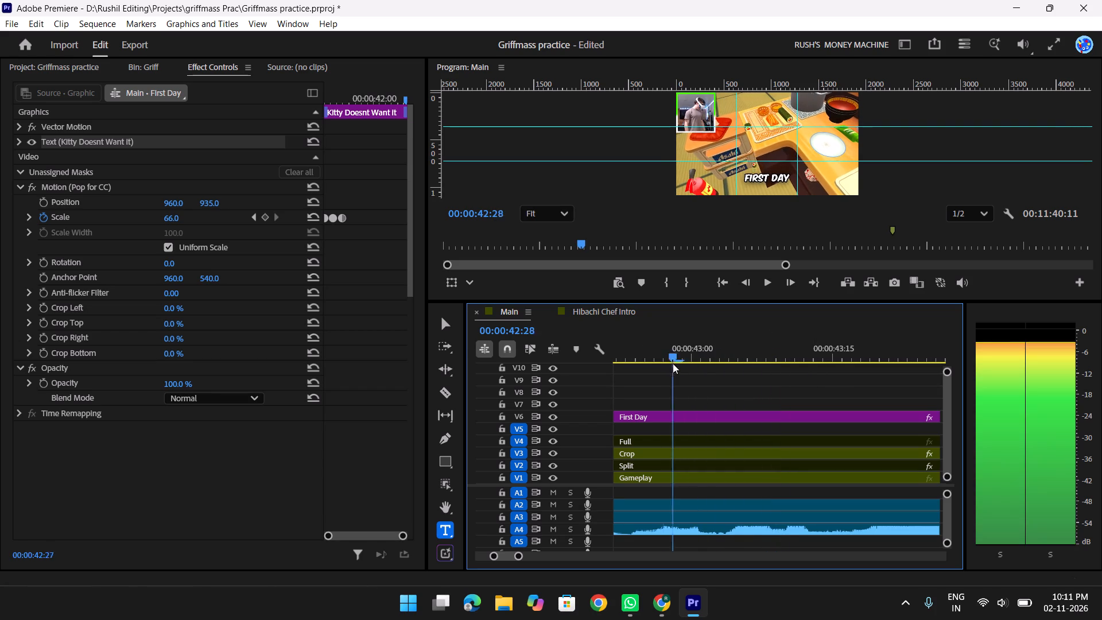
left_click_drag(673, 363, 663, 363)
key("space")
key("space")
left_click_drag(737, 354, 726, 356)
key("space")
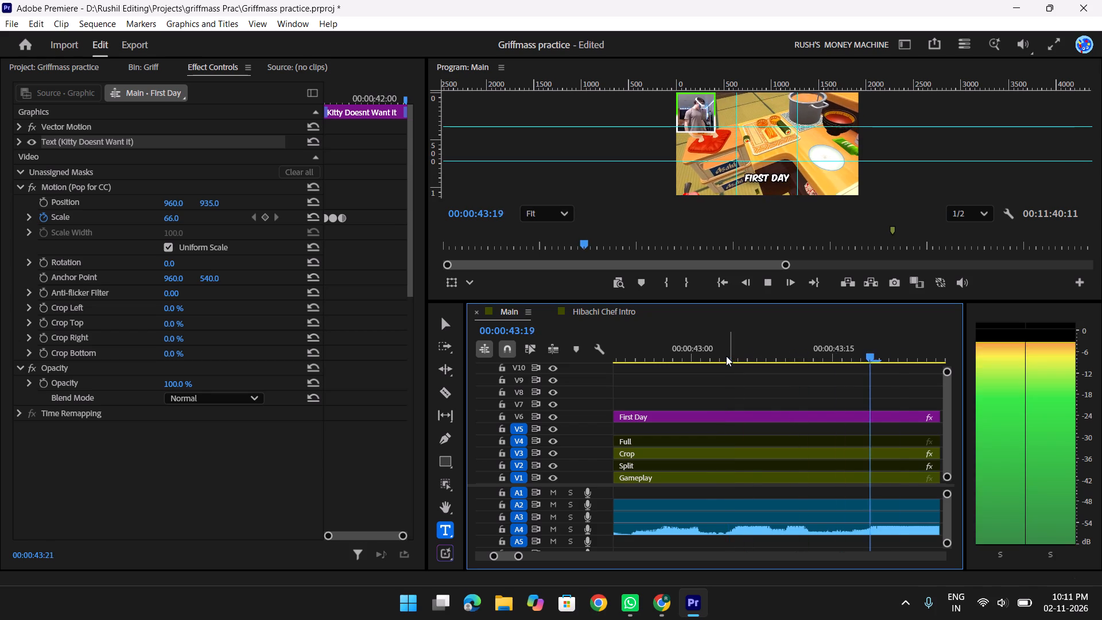
key("Down")
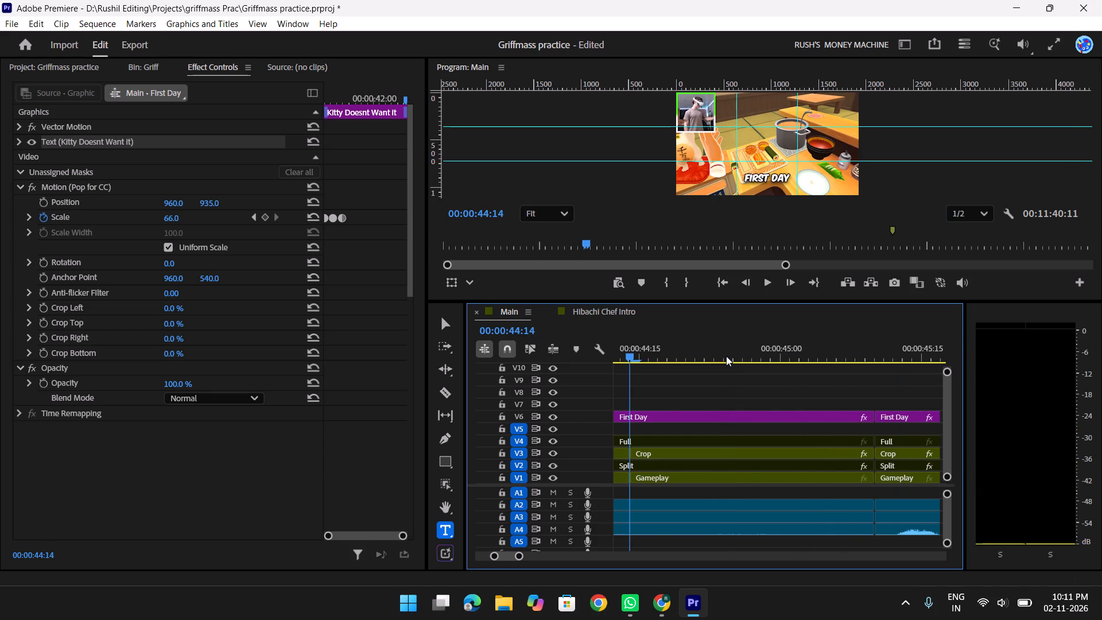
key("y")
key("y")
left_click_drag(749, 340, 670, 363)
scroll(822, 381, "up", 3)
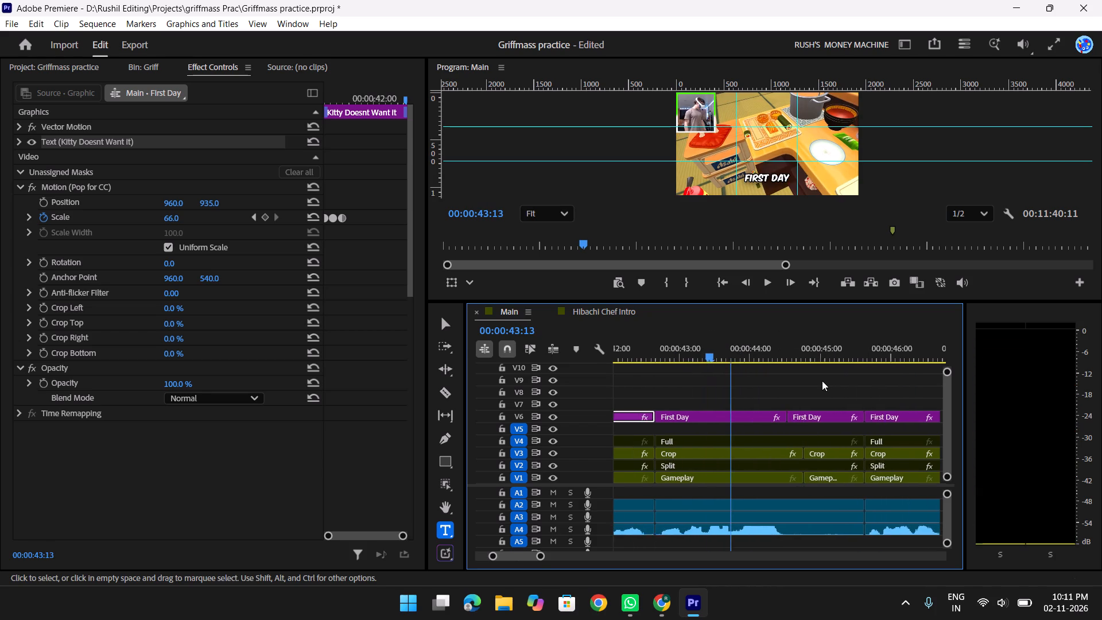
Replay short passages of the same dialogue around 00:00:43:00 to find where the phrase divides into two captions.
scroll(822, 381, "up", 3)
left_click_drag(798, 355, 787, 354)
key("space")
key("space")
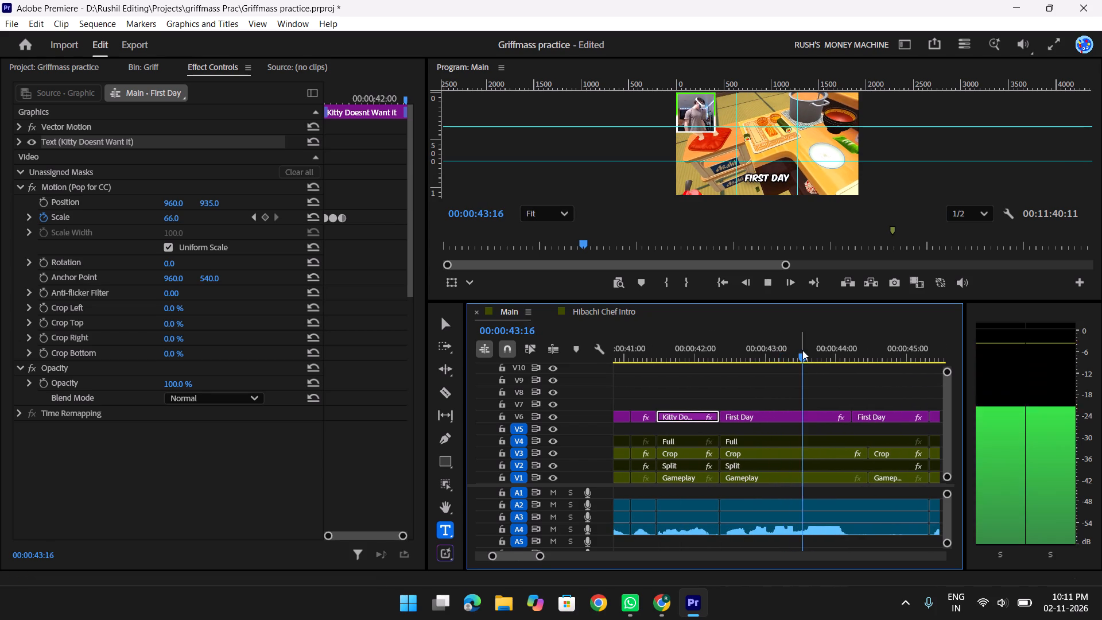
left_click_drag(802, 350, 755, 350)
key("space")
key("space")
Listen again from "Kitty Doesnt Want it" and split the long "First Day" placeholder at 00:00:43:03.
left_click_drag(786, 350, 677, 348)
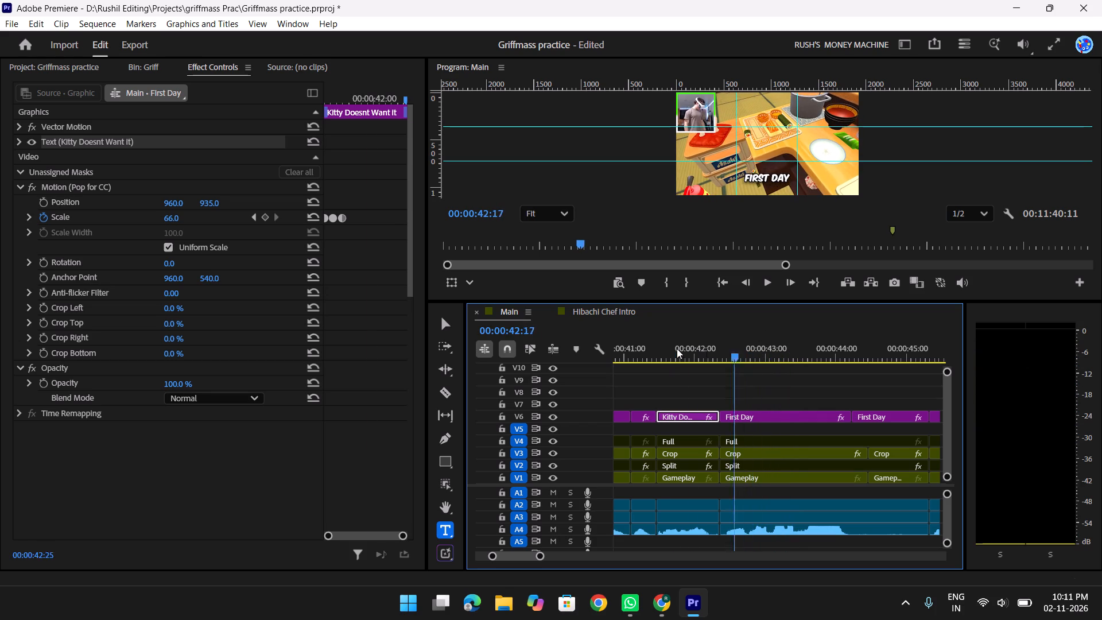
left_click_drag(677, 348, 676, 350)
key("space")
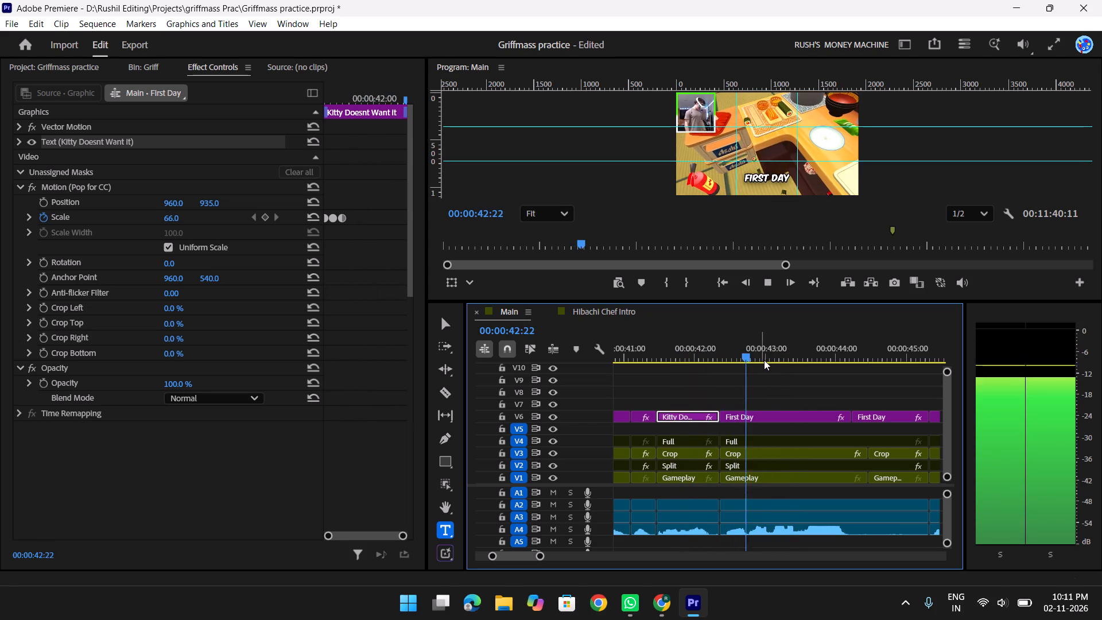
key("space")
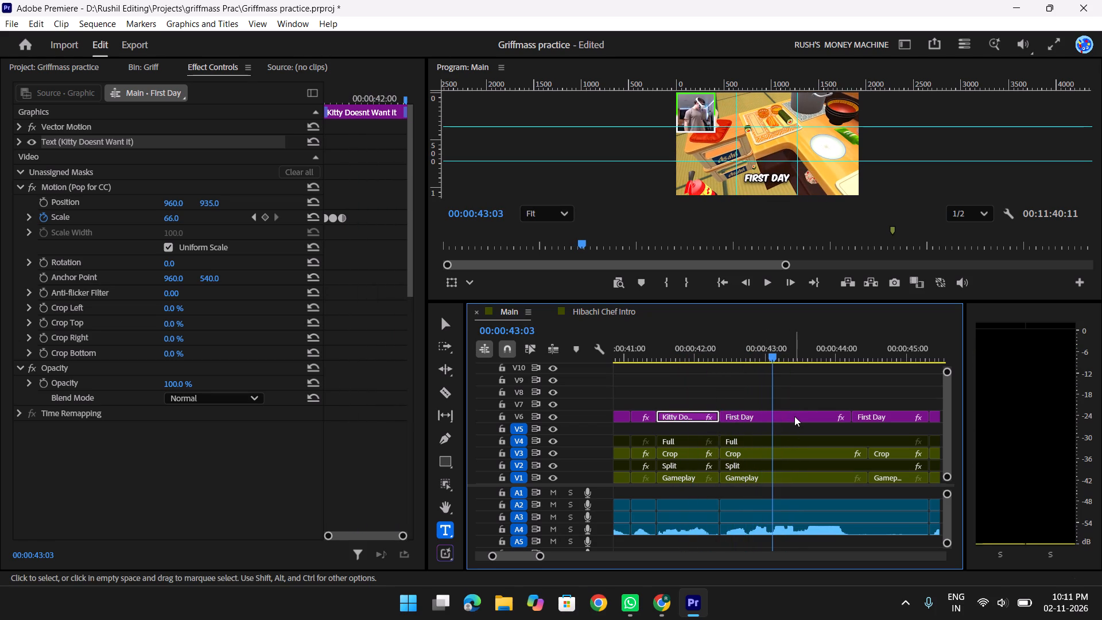
left_click(793, 414)
key("w")
left_click(800, 414)
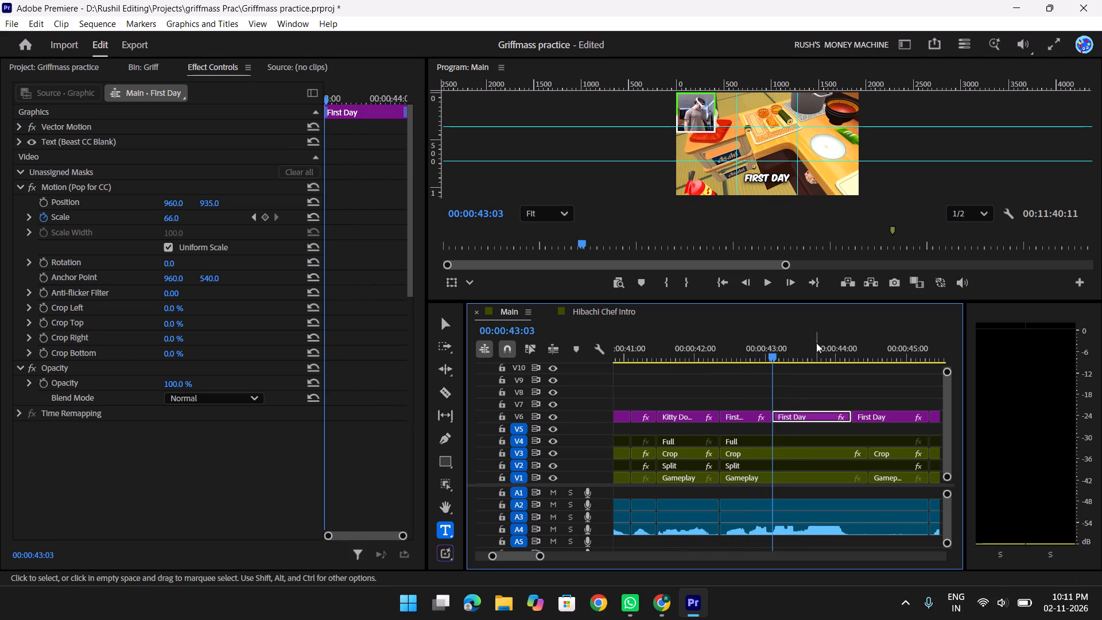
Set the vertical position of the first half of the split "First Day" placeholder to 955.
left_click_drag(782, 334, 737, 342)
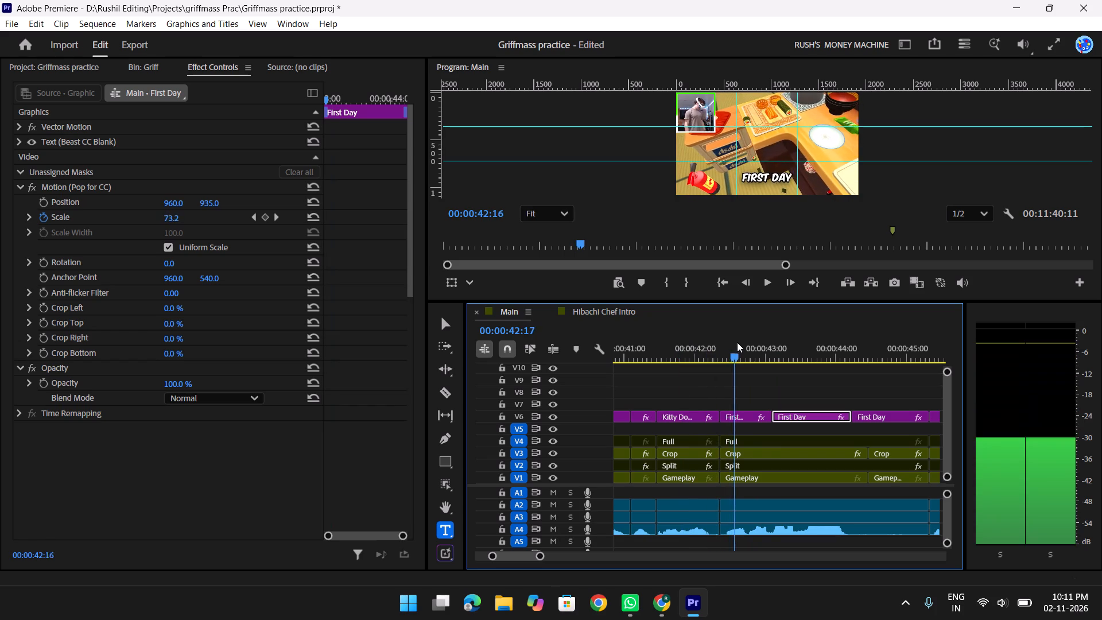
left_click_drag(737, 342, 730, 348)
left_click(743, 413)
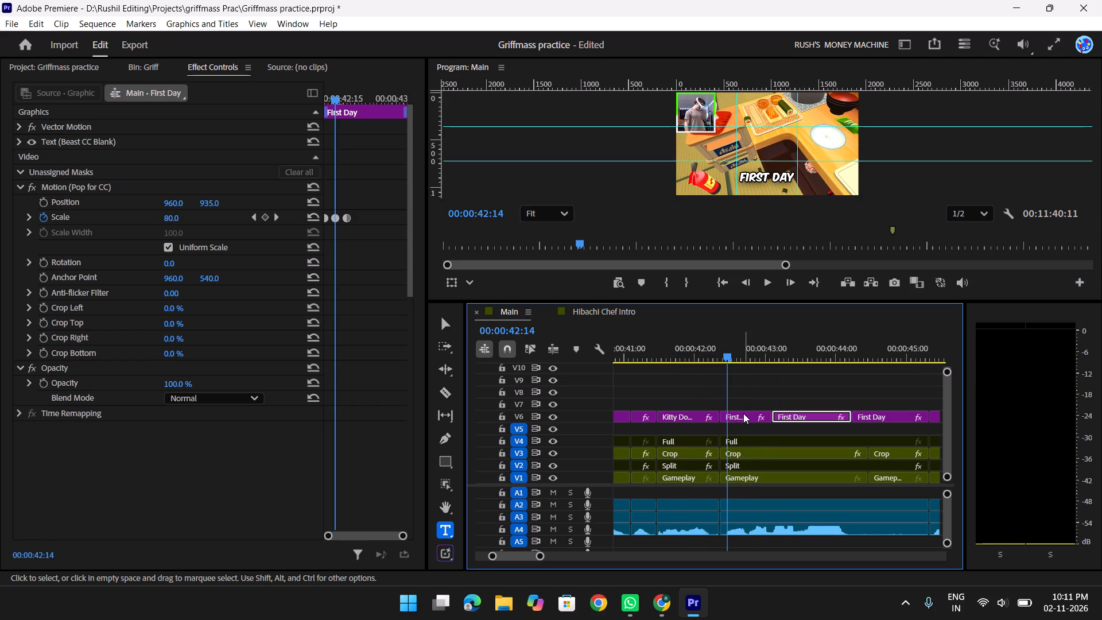
left_click(206, 202)
type("955")
key("Return")
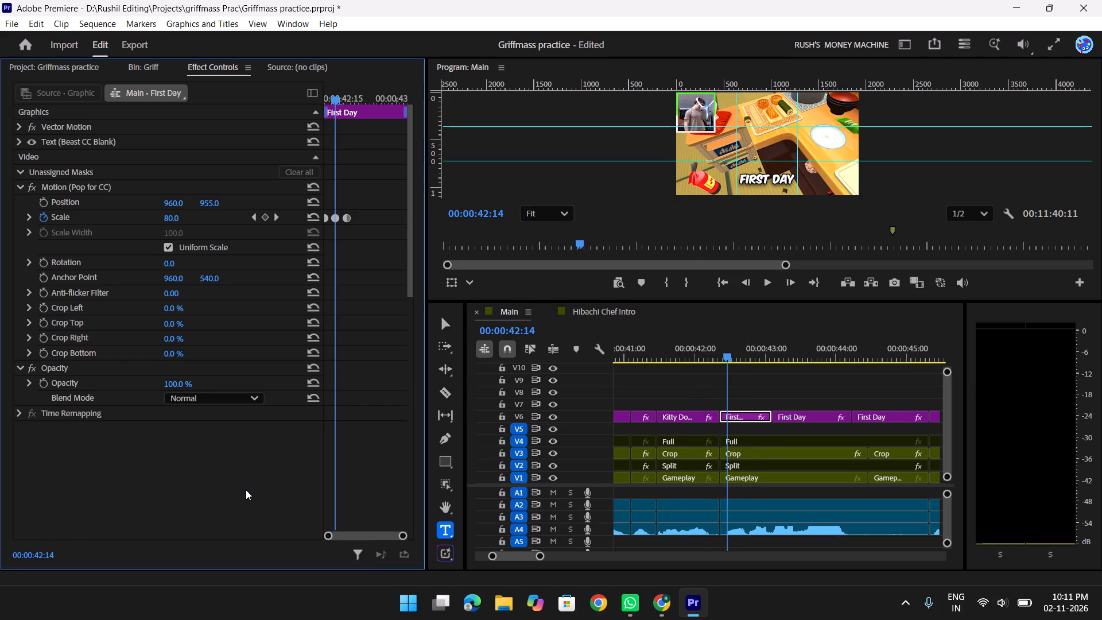
Replace the first half's placeholder text with "ohh i Dropped" and view it at its last scale keyframe.
key("shift+s")
double_click(231, 334)
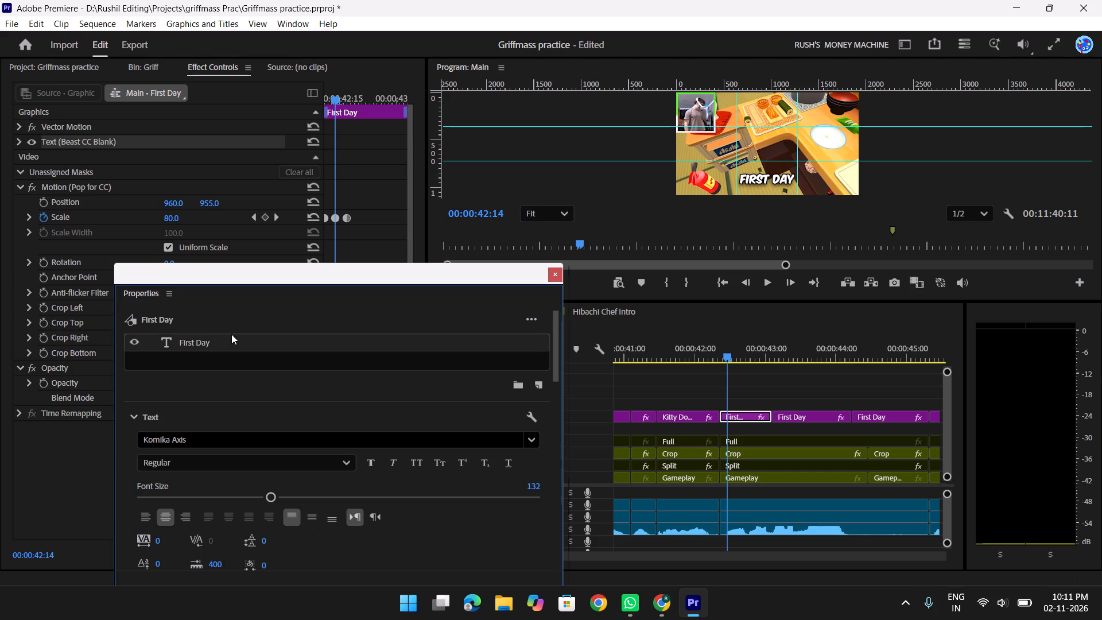
double_click(209, 343)
key("BackSpace")
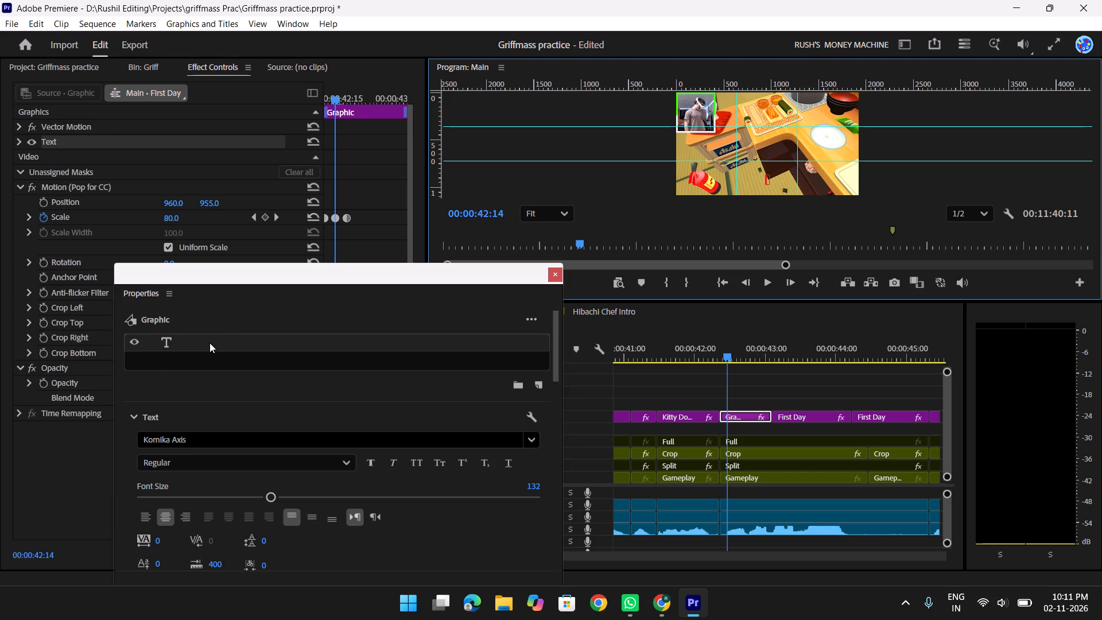
type("ohh")
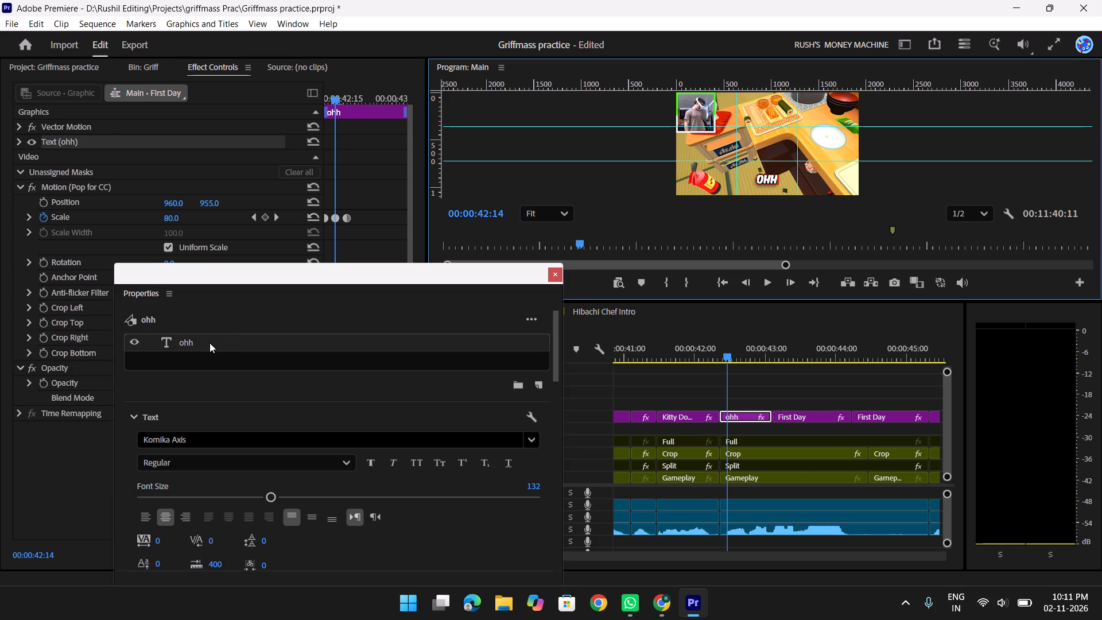
key("space")
type("i Dropp")
type("ed")
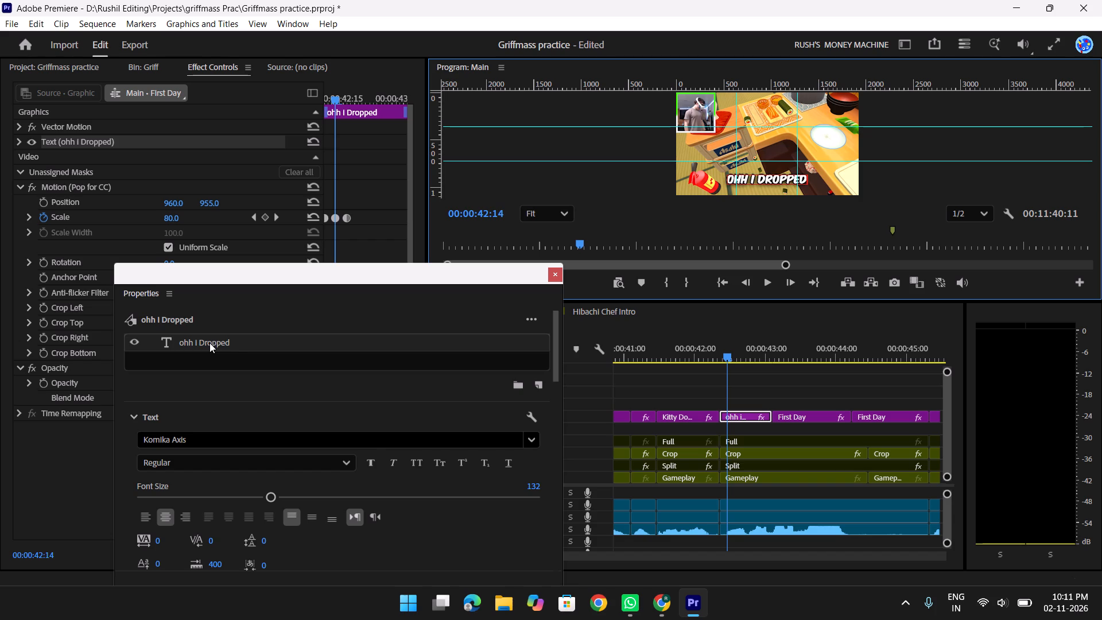
left_click(557, 276)
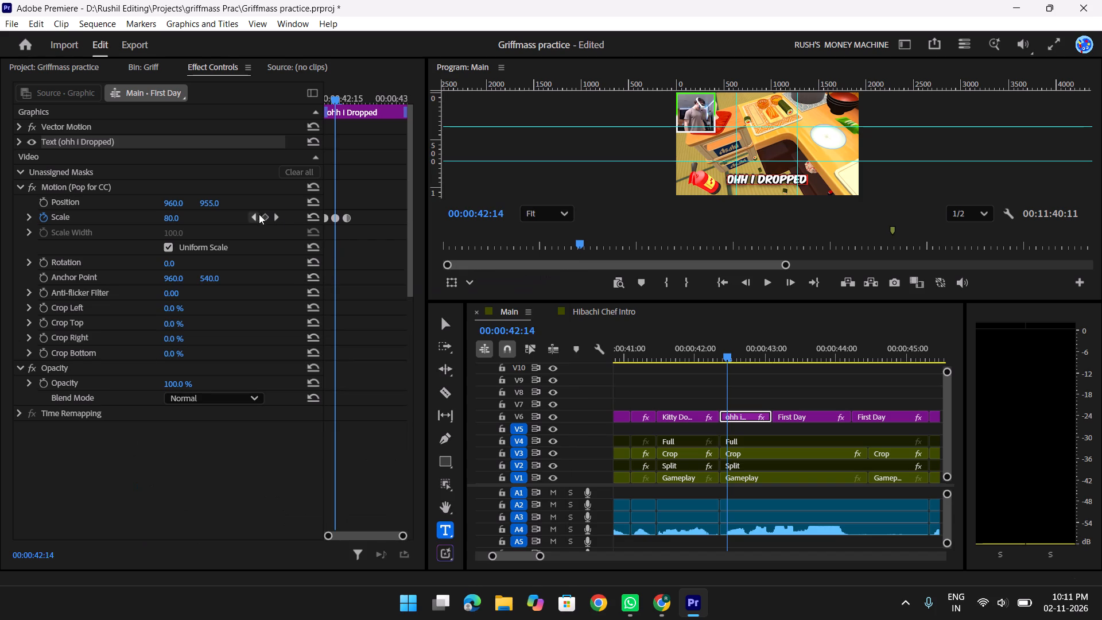
left_click(278, 221)
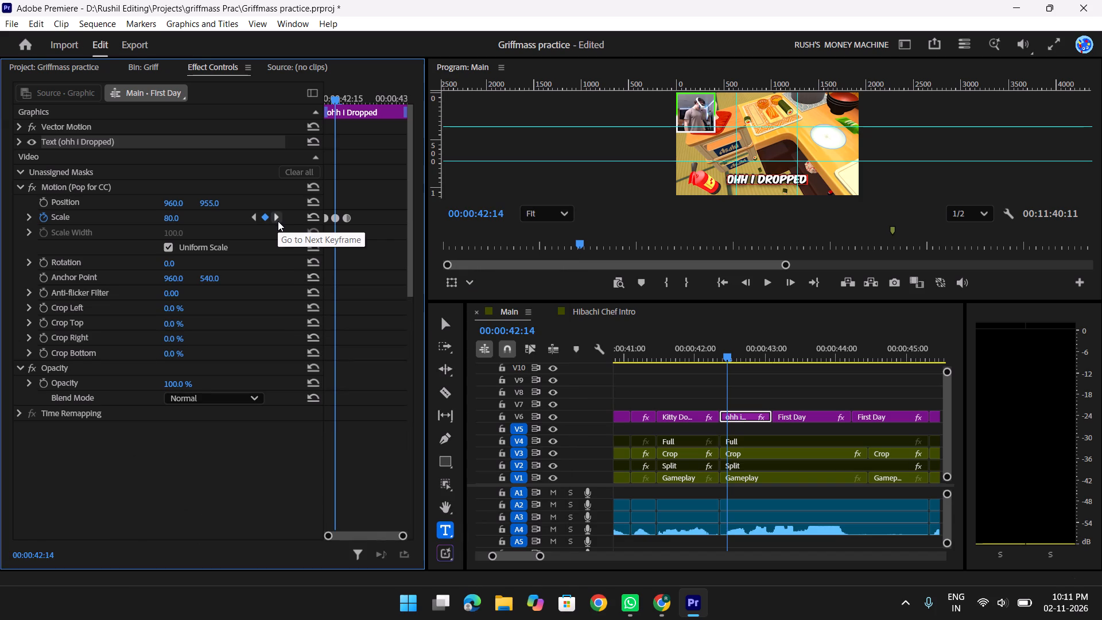
left_click(278, 221)
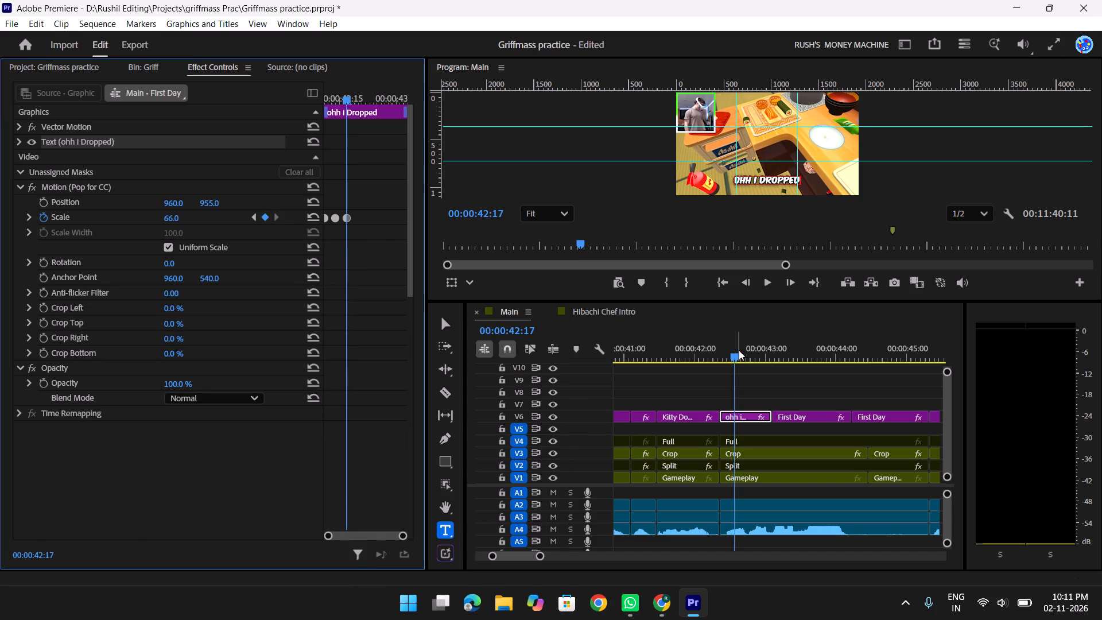
Play on from "Kitty Doesnt Want it" and replace the second half's placeholder text with "on the Floor !!".
left_click_drag(739, 350, 683, 355)
key("space")
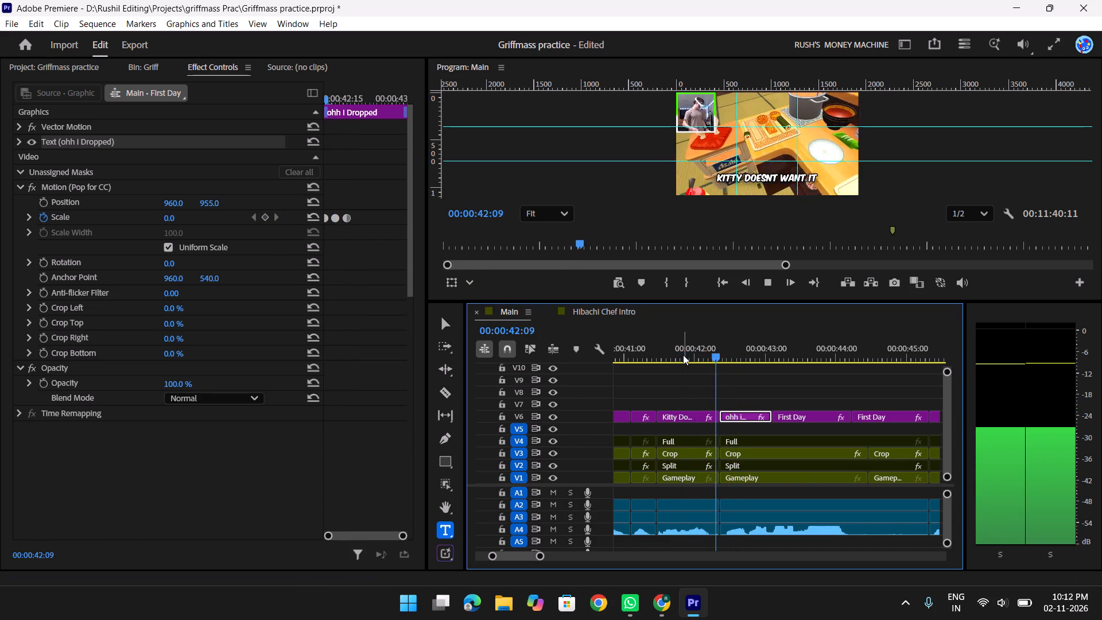
key("space")
scroll(683, 355, "down", 2)
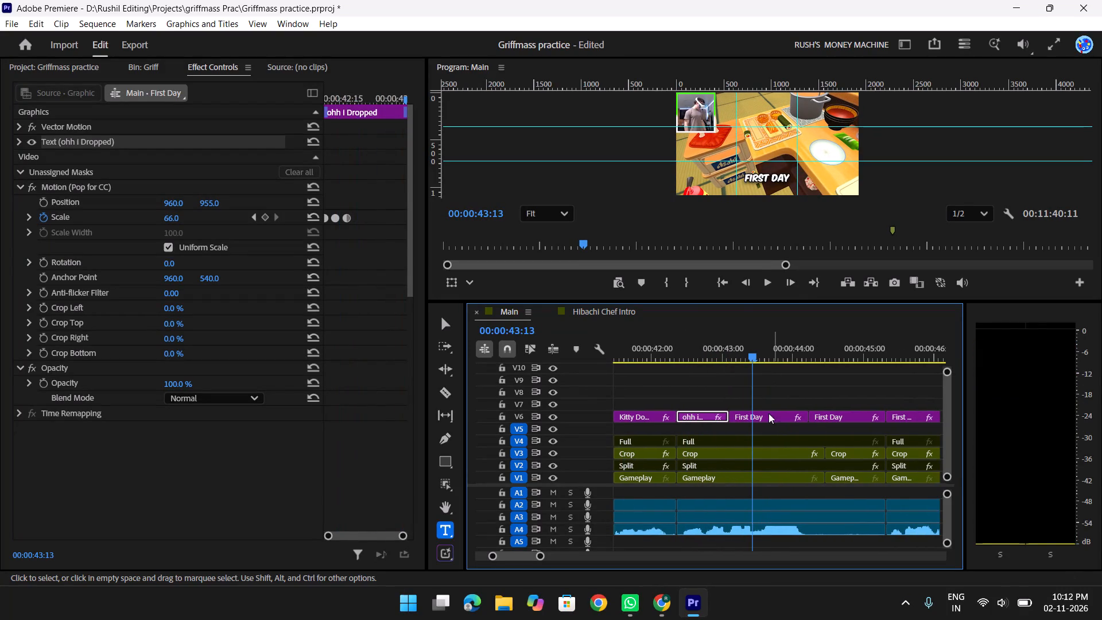
left_click(768, 416)
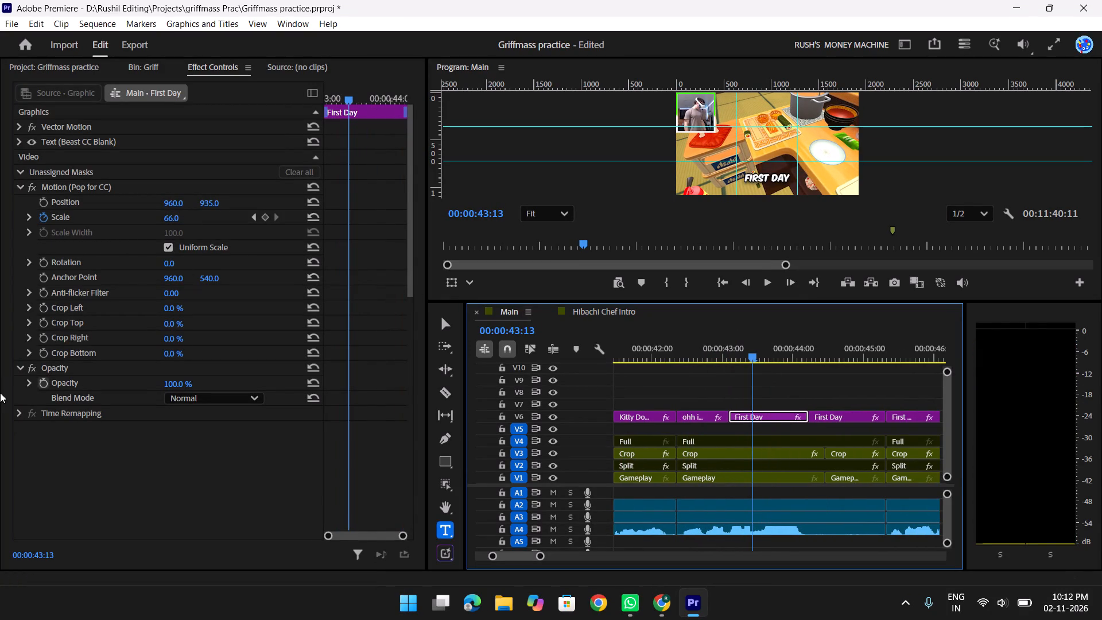
key("shift+s")
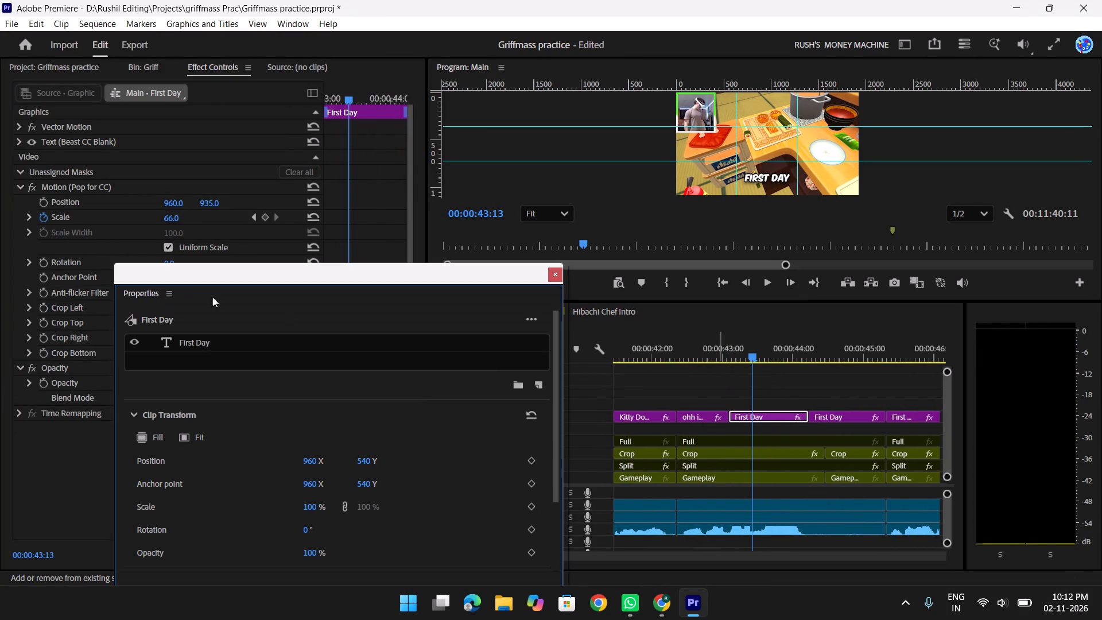
double_click(204, 343)
key("BackSpace")
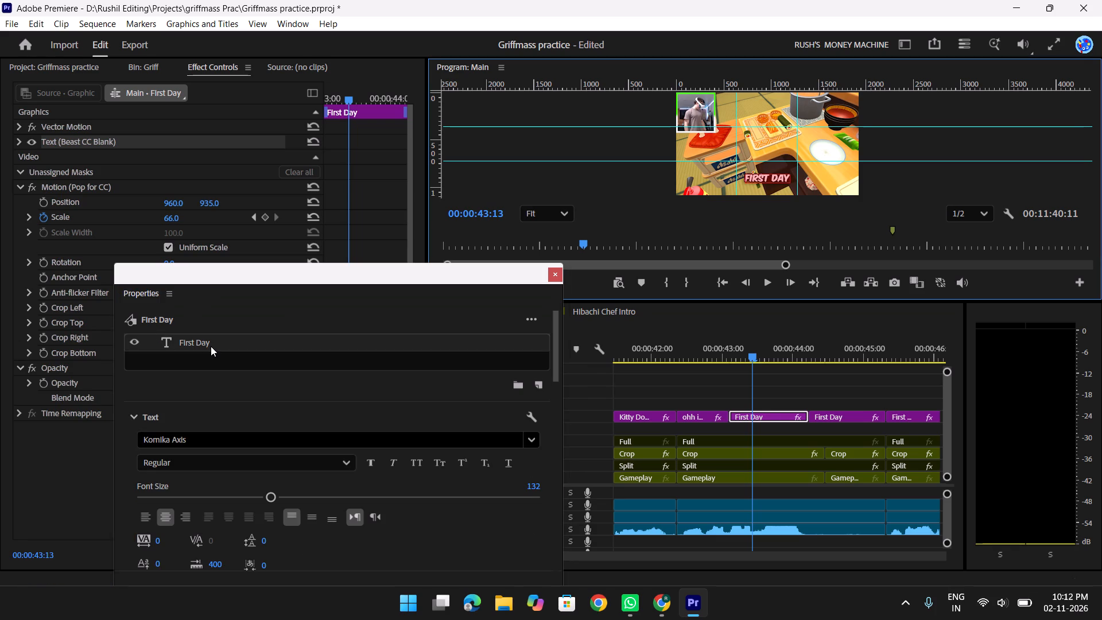
type("on")
key("space")
type("the Floo")
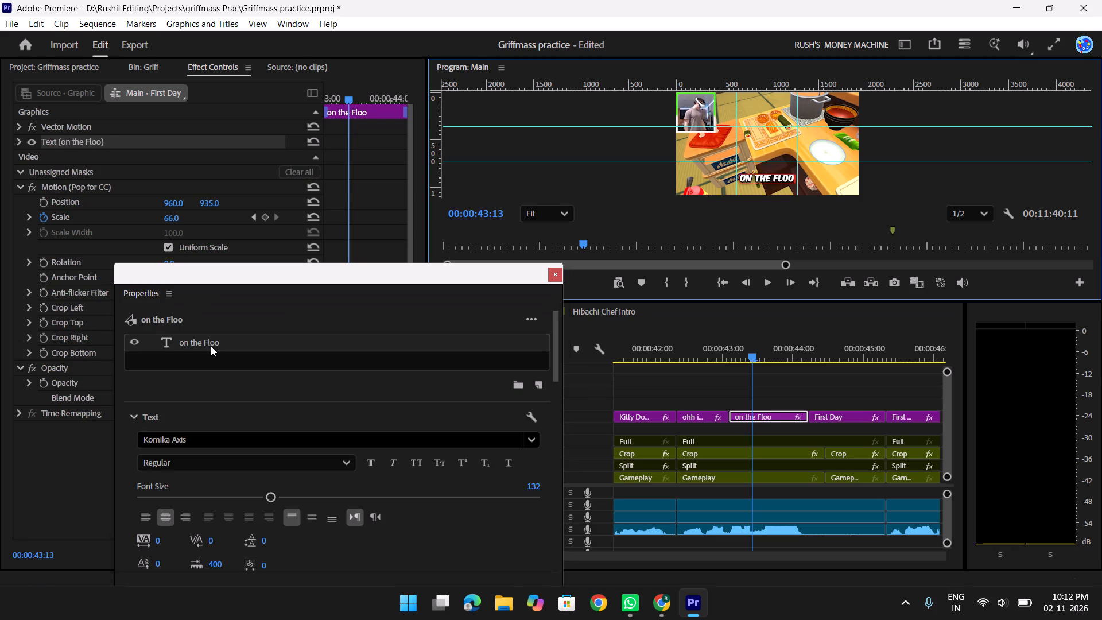
type("r !!!")
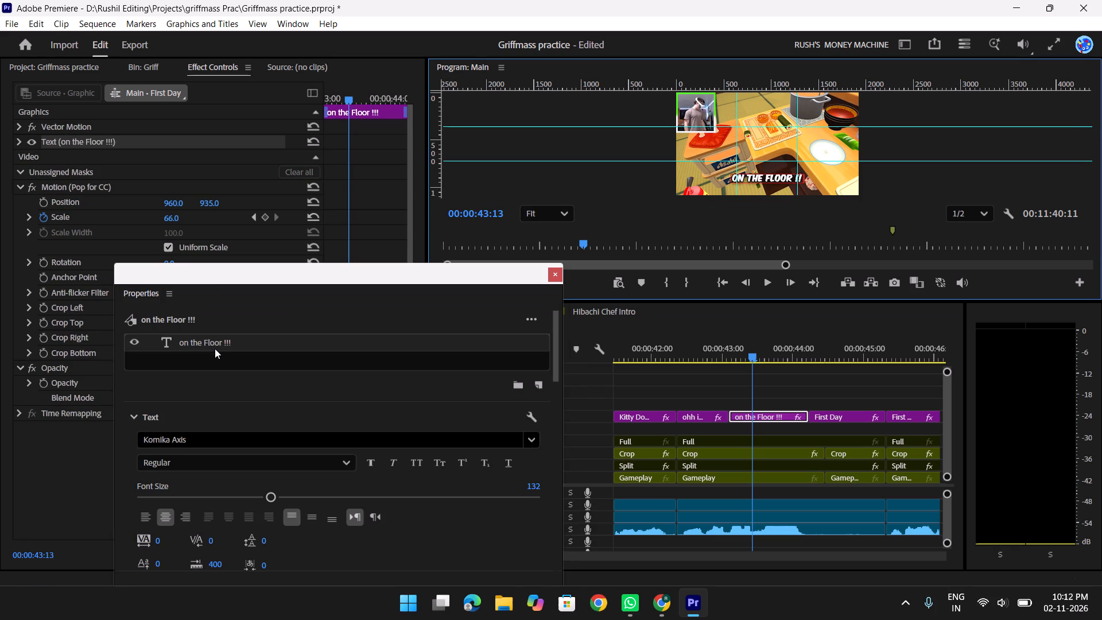
key("BackSpace")
key("BackSpace")
key("BackSpace")
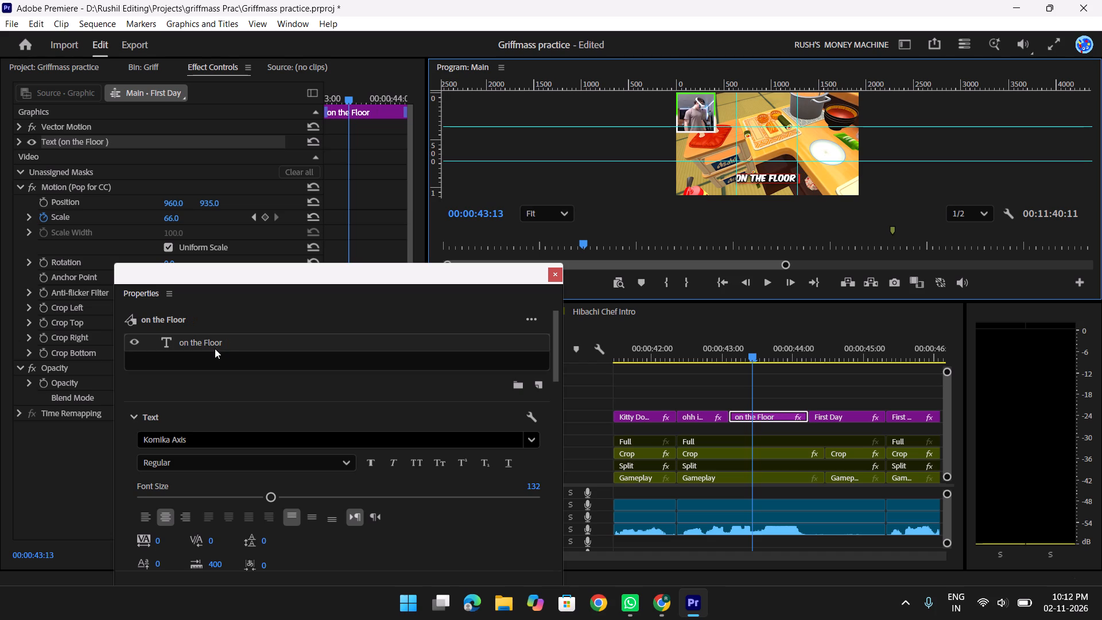
key("shift+q")
key("BackSpace")
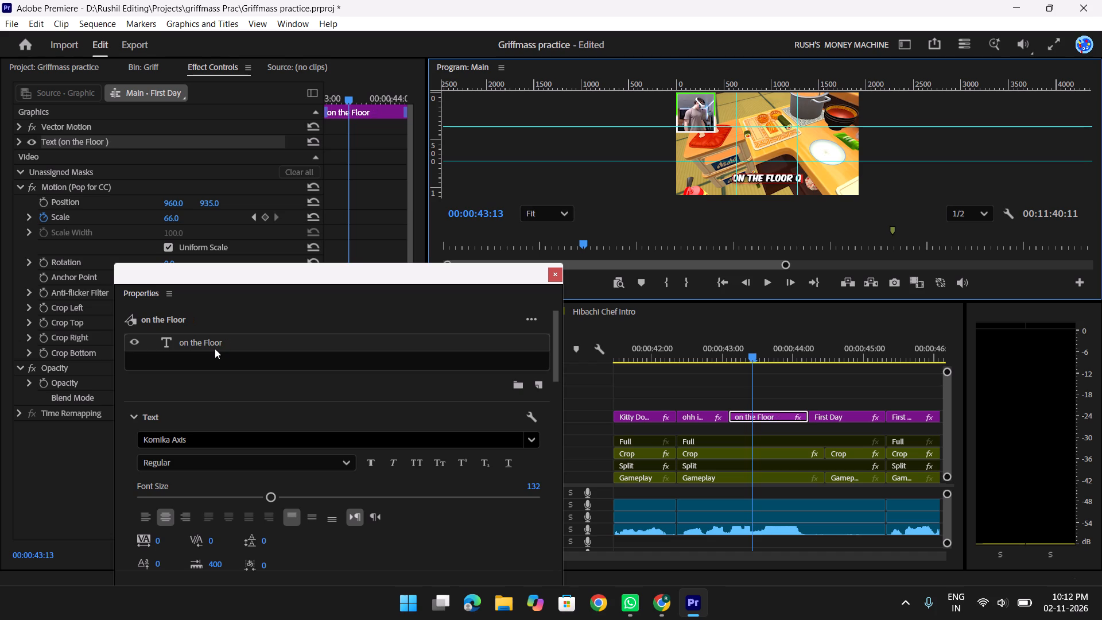
type("!!")
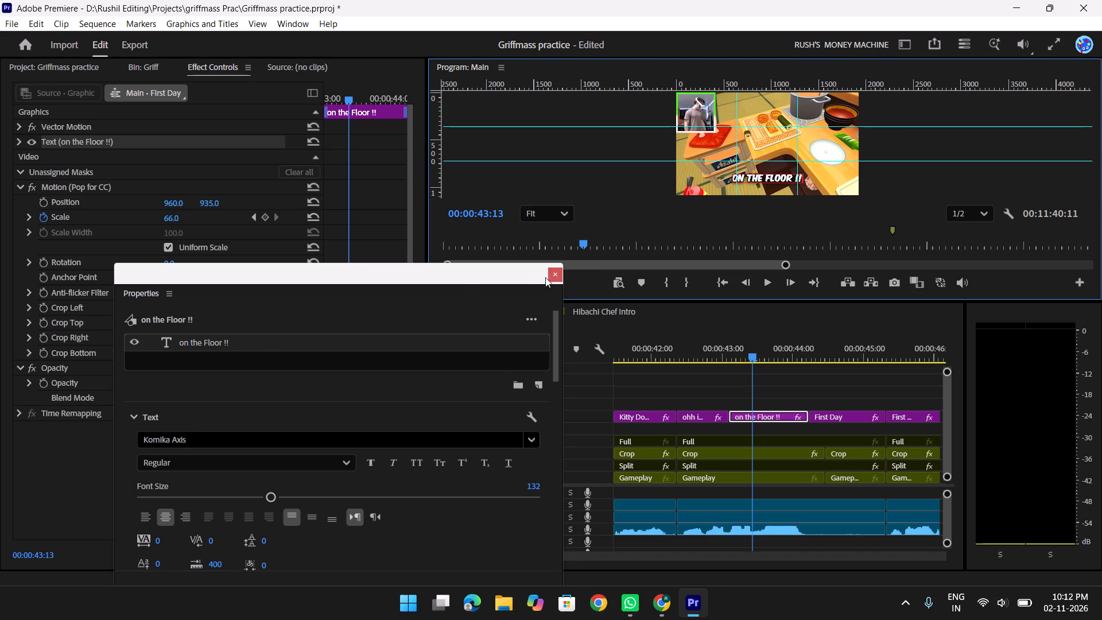
left_click(549, 272)
Examine the captions from "Wait.." to "on the Floor !!" and compare their vertical positions.
left_click_drag(764, 351, 697, 360)
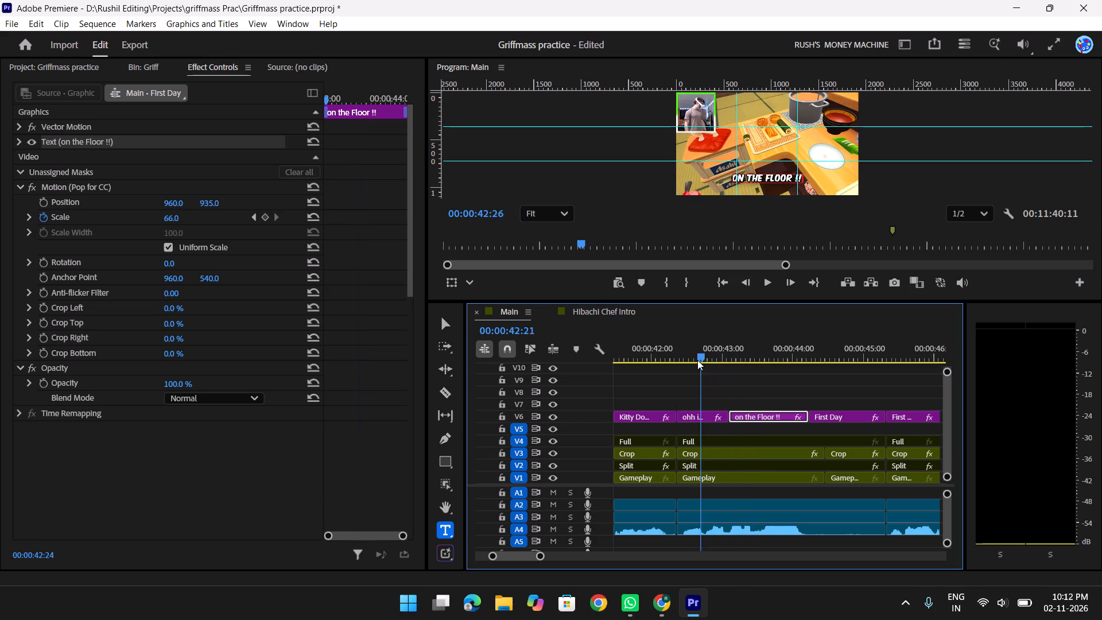
left_click_drag(697, 360, 716, 366)
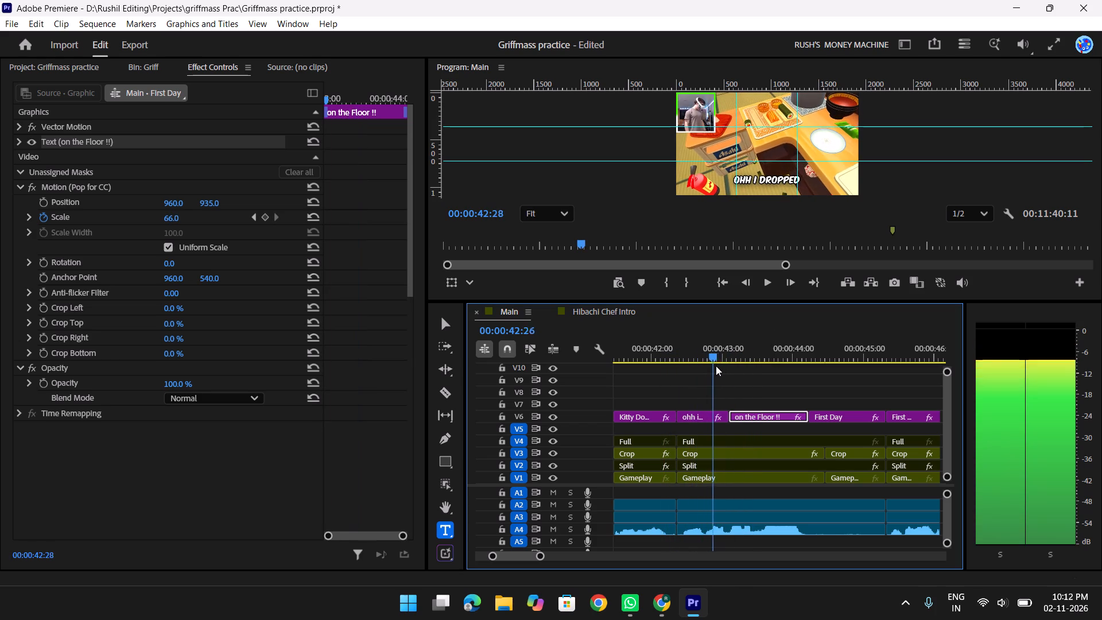
left_click_drag(716, 366, 678, 374)
left_click(653, 418)
left_click_drag(677, 356, 676, 356)
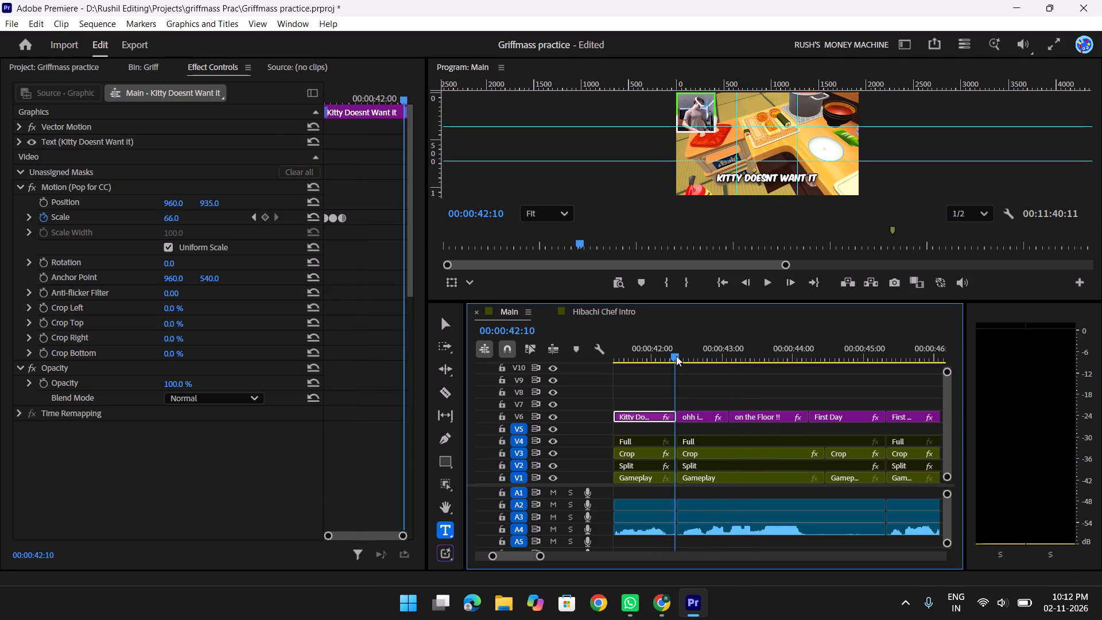
left_click_drag(676, 356, 666, 360)
scroll(698, 381, "up", 7)
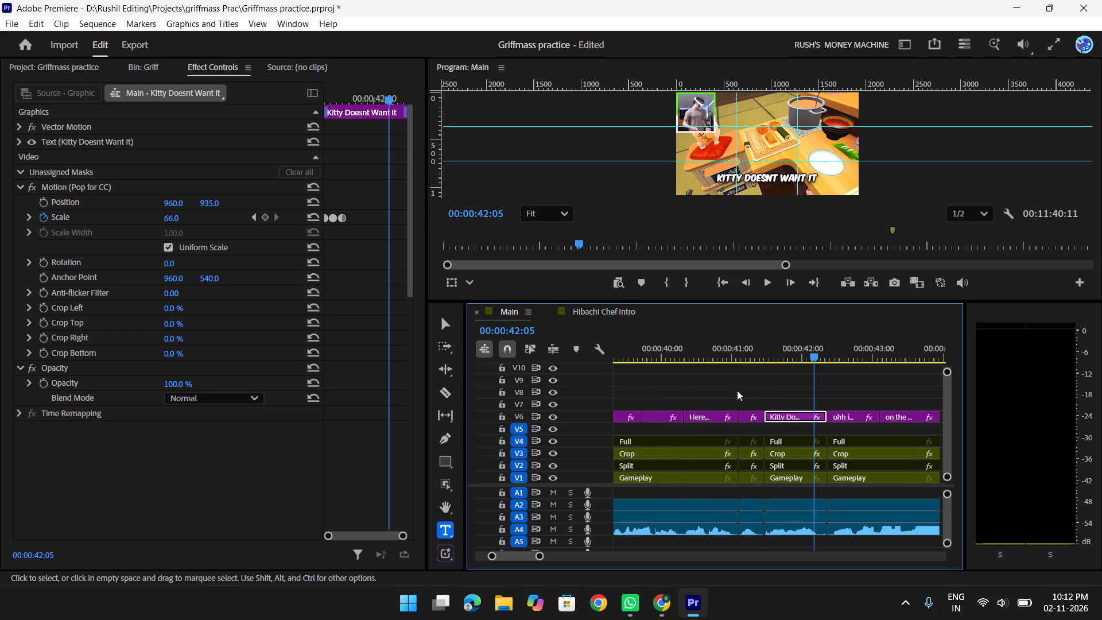
left_click(743, 420)
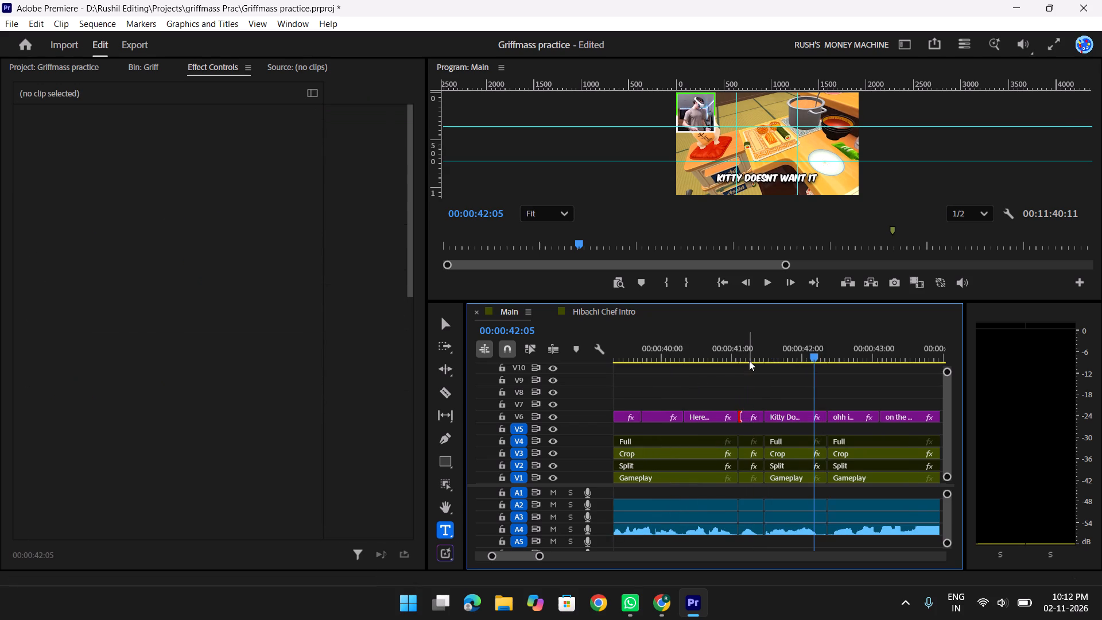
left_click_drag(749, 350, 742, 352)
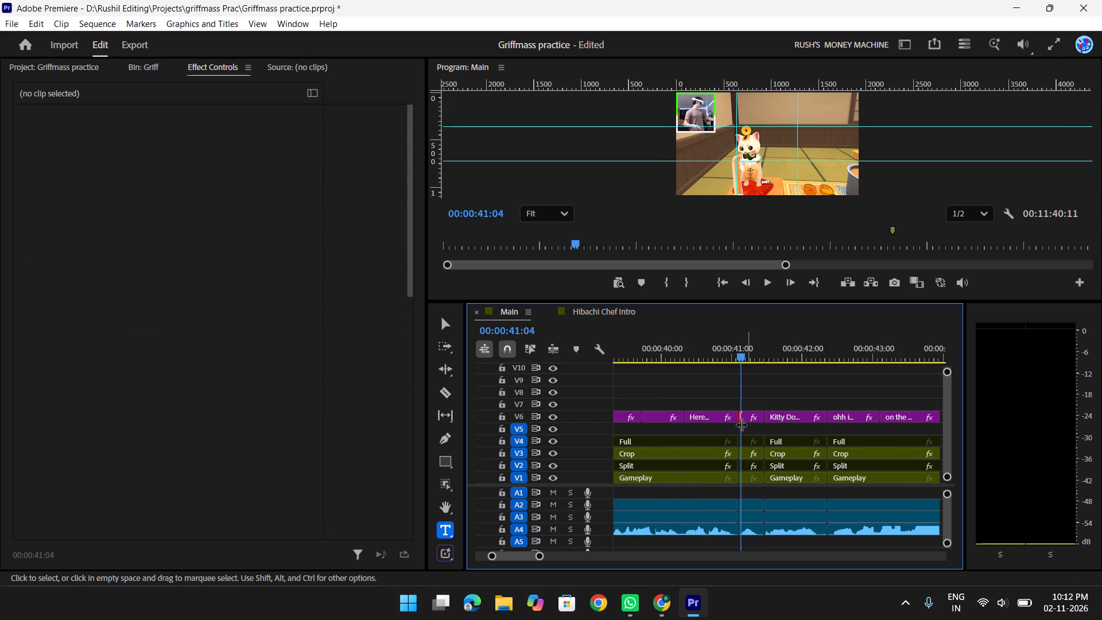
left_click(745, 417)
key("t")
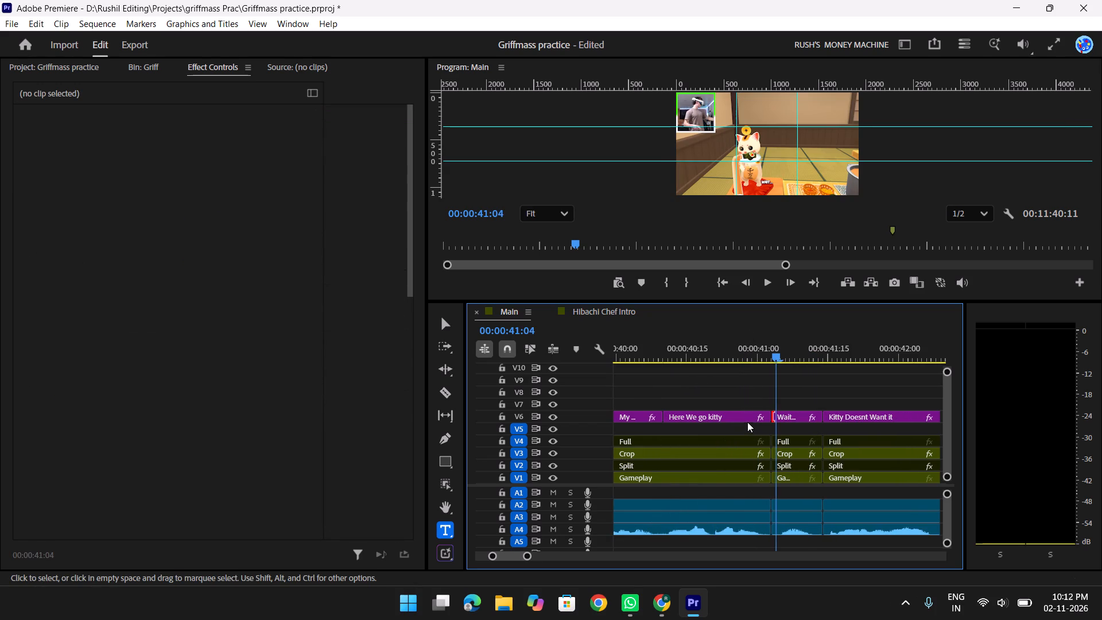
left_click(786, 418)
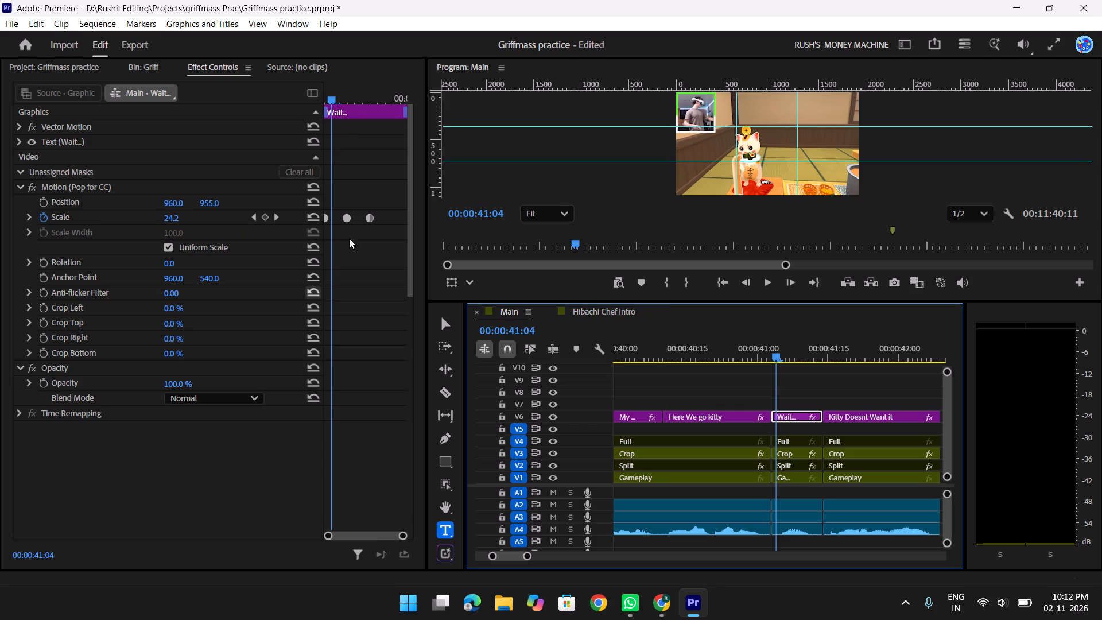
left_click_drag(801, 350, 837, 355)
Set the vertical position of the "Kitty Doesnt Want it" caption to 955.
left_click(910, 416)
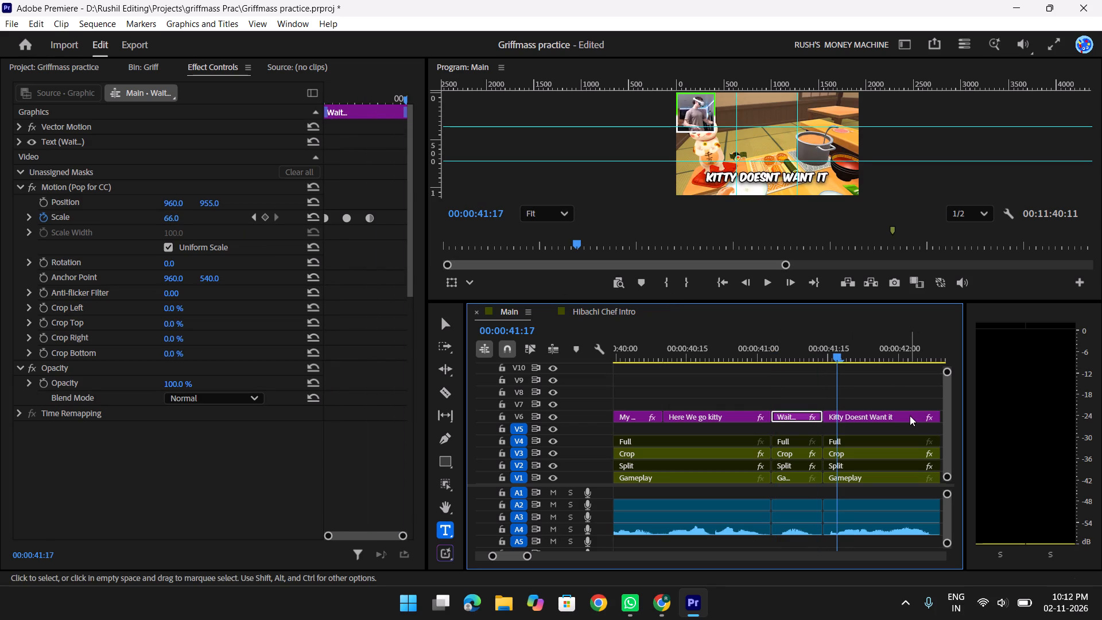
left_click(217, 201)
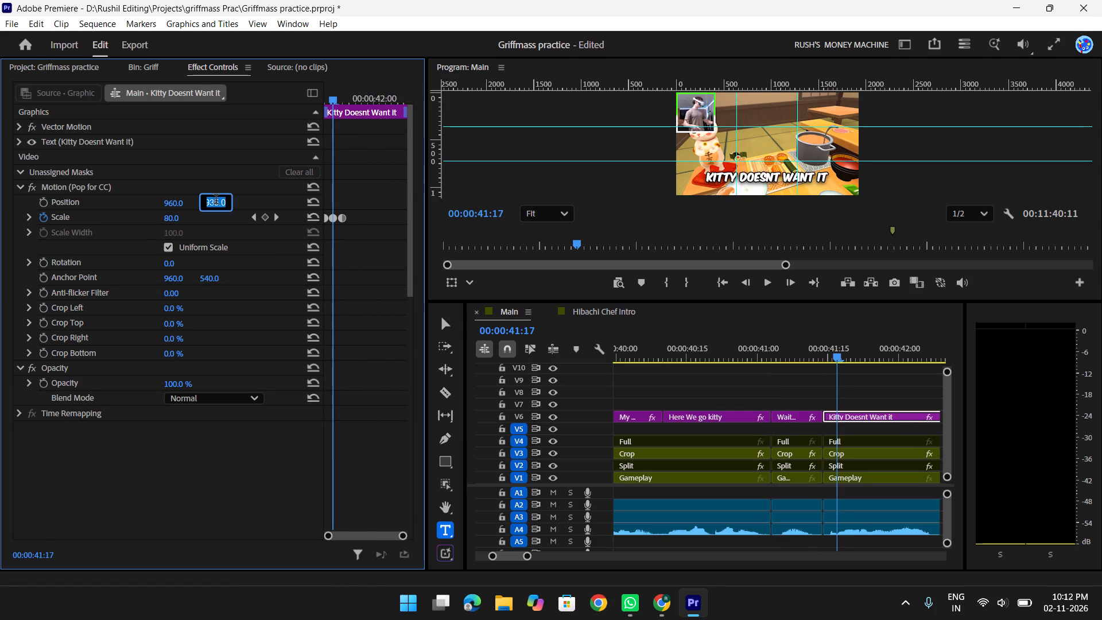
type("955")
key("Return")
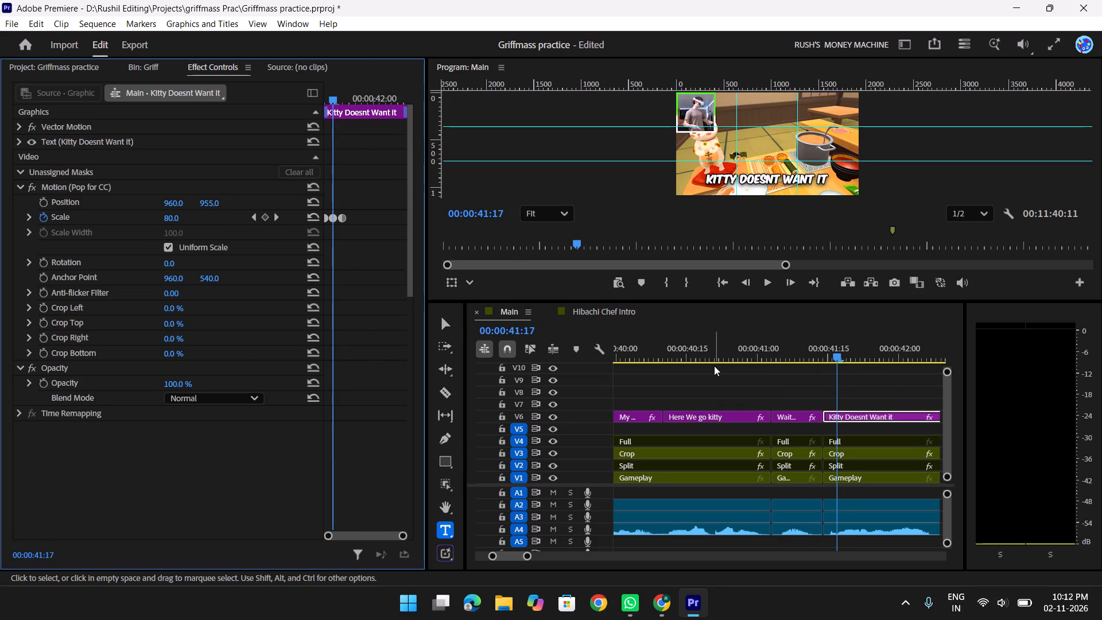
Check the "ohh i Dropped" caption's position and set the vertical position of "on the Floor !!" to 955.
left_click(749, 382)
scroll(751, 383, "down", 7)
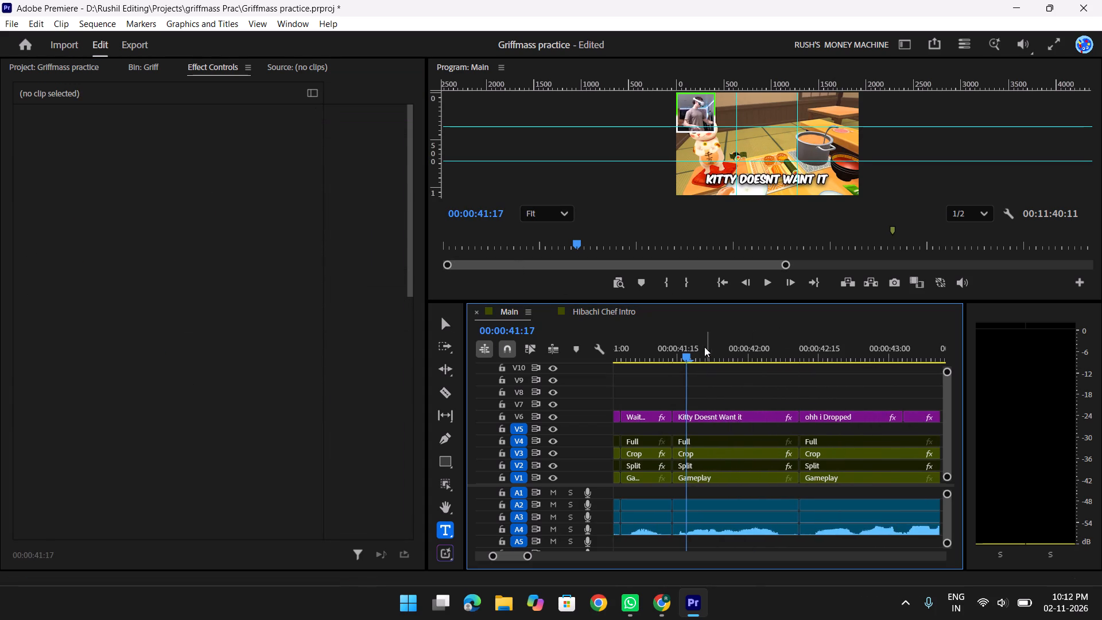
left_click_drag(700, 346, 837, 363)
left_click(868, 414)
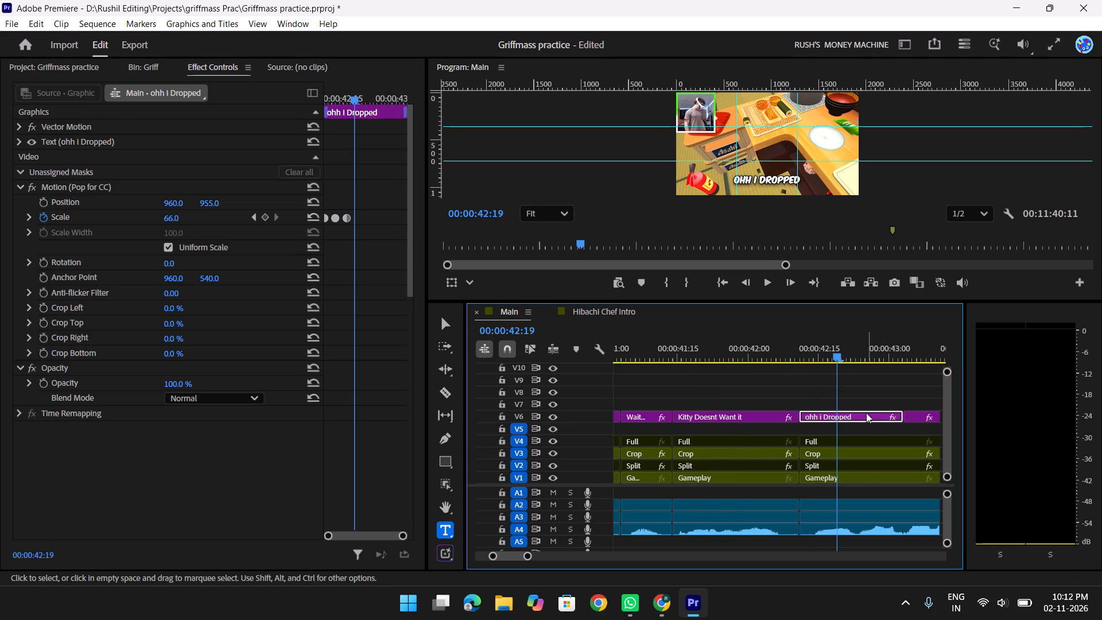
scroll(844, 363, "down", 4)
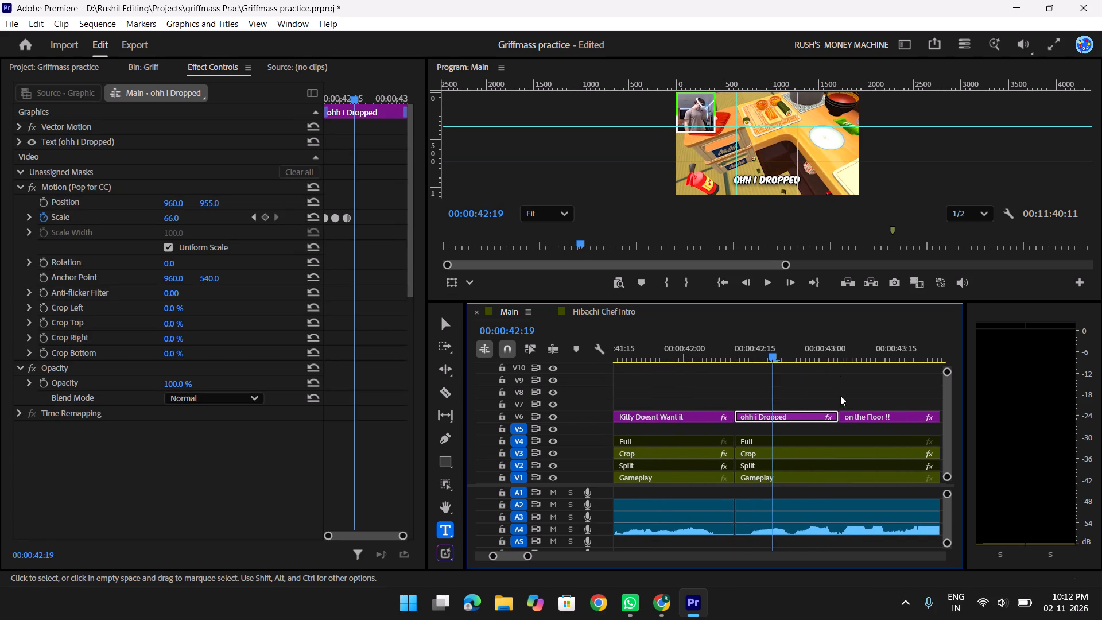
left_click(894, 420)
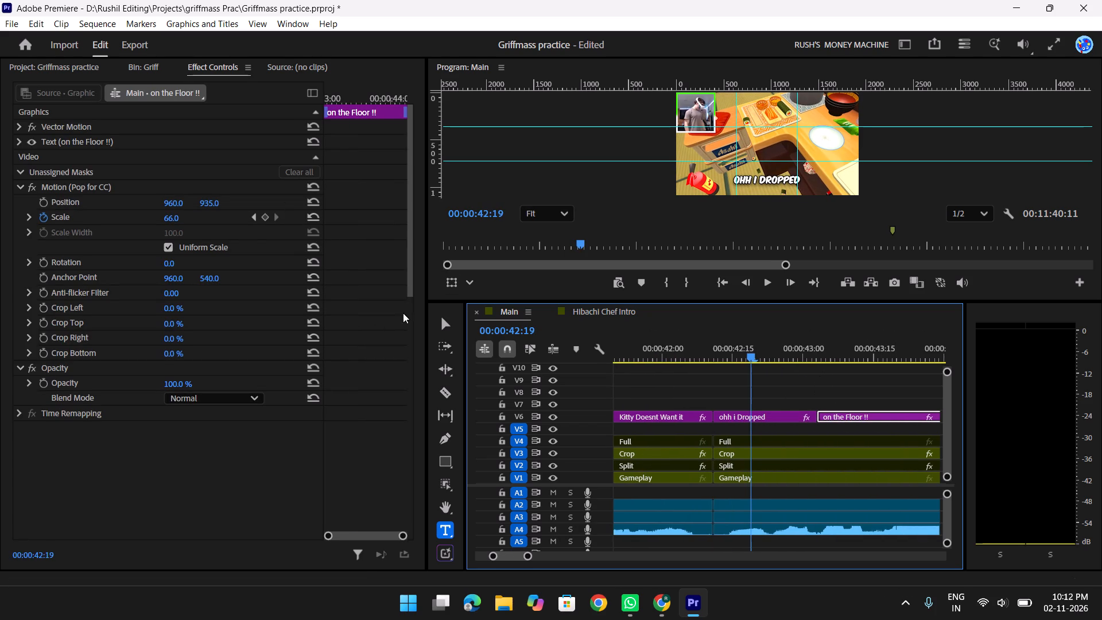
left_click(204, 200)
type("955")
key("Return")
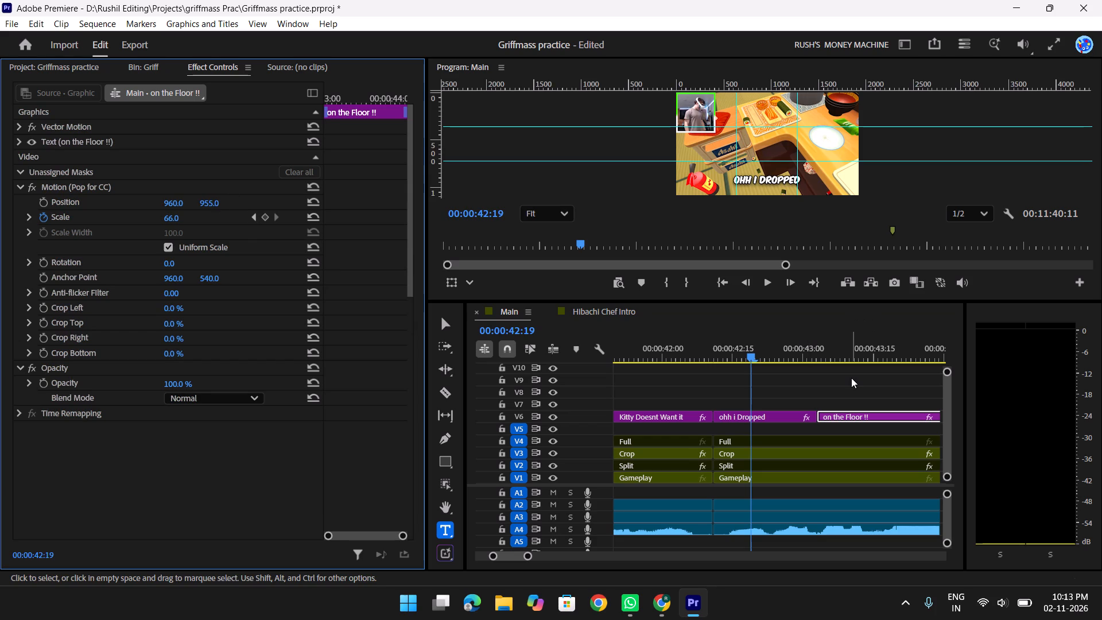
Play back from "Kitty Doesnt Want it" into "on the Floor !!" to check the captions' position and pop animation.
key("y")
type("yy")
left_click_drag(842, 345, 637, 355)
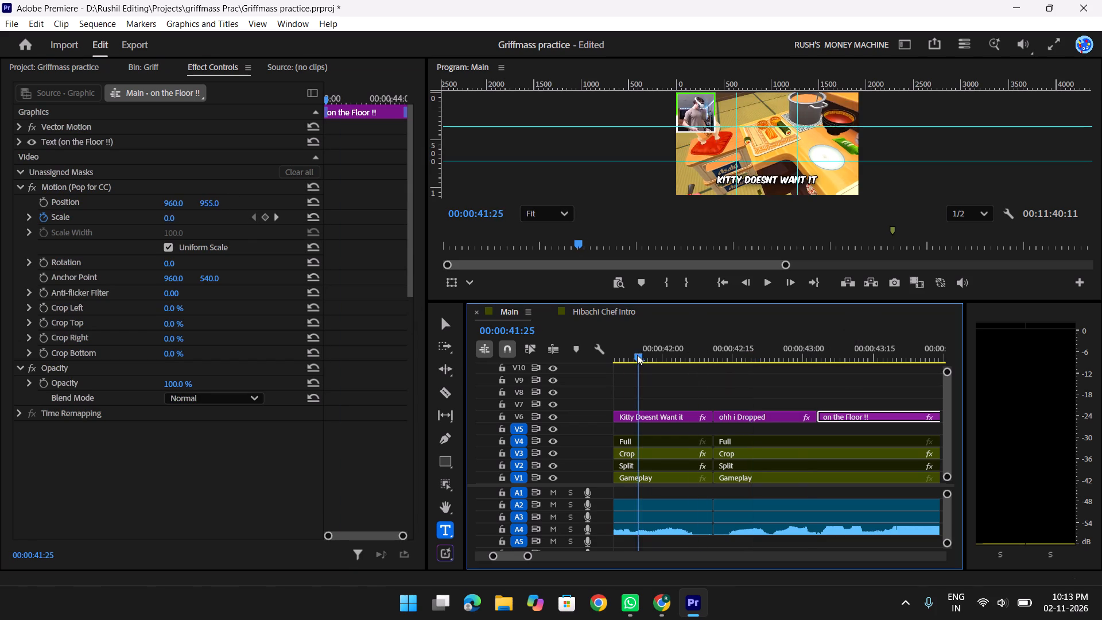
left_click_drag(637, 355, 653, 358)
key("space")
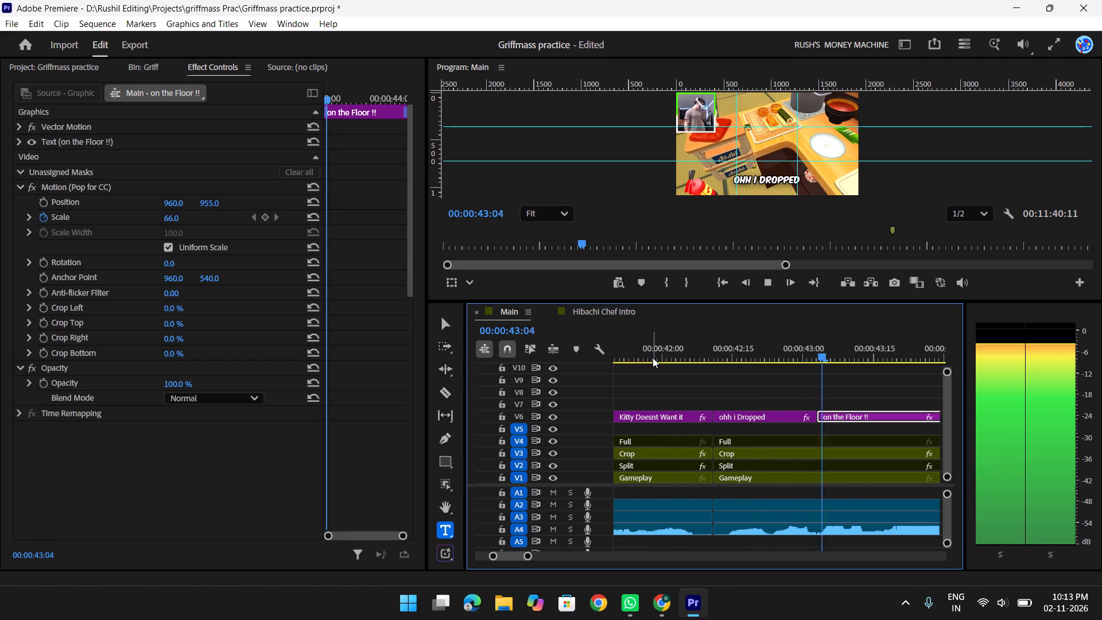
scroll(653, 358, "down", 1)
key("space")
left_click_drag(862, 344, 721, 347)
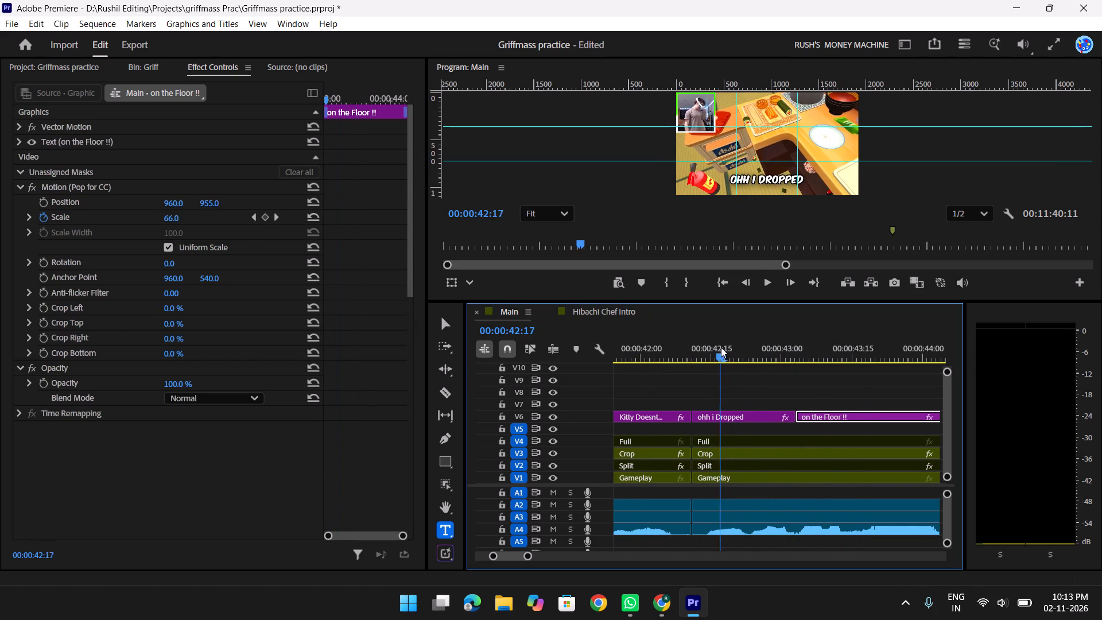
left_click_drag(721, 347, 820, 352)
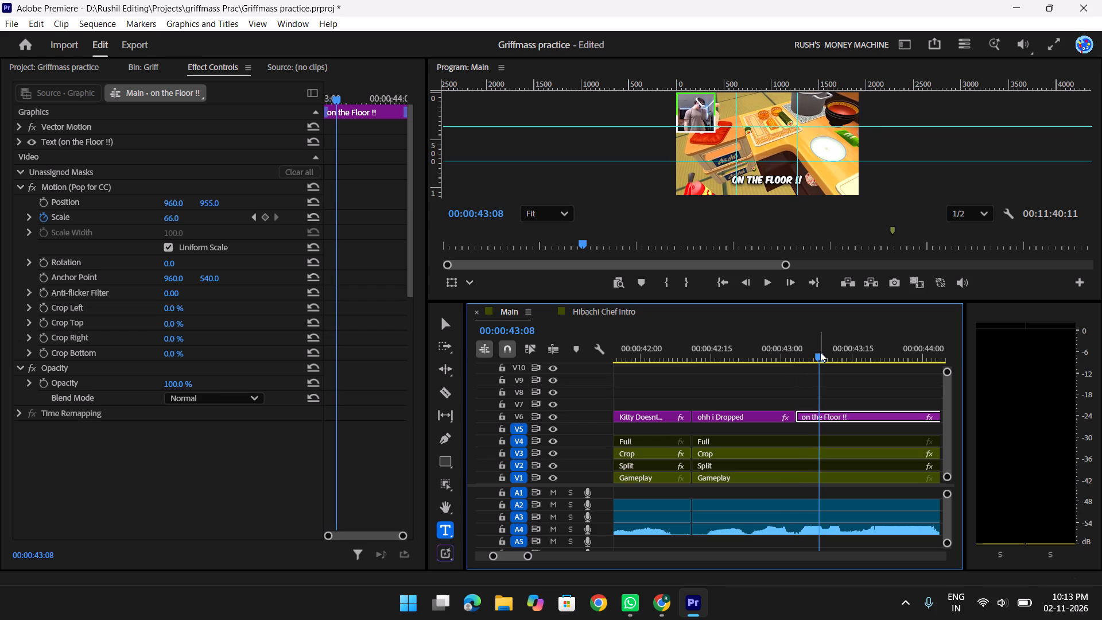
Find the "Pop for CC" preset in the effects and apply it to the "on the Floor !!" caption.
key("shift+z")
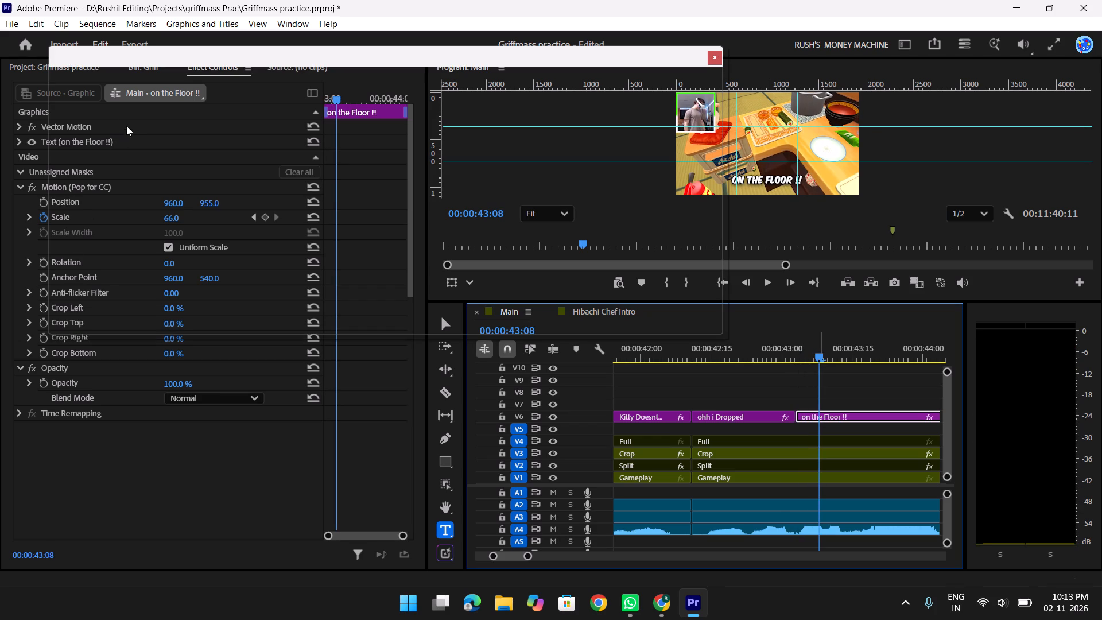
left_click(111, 106)
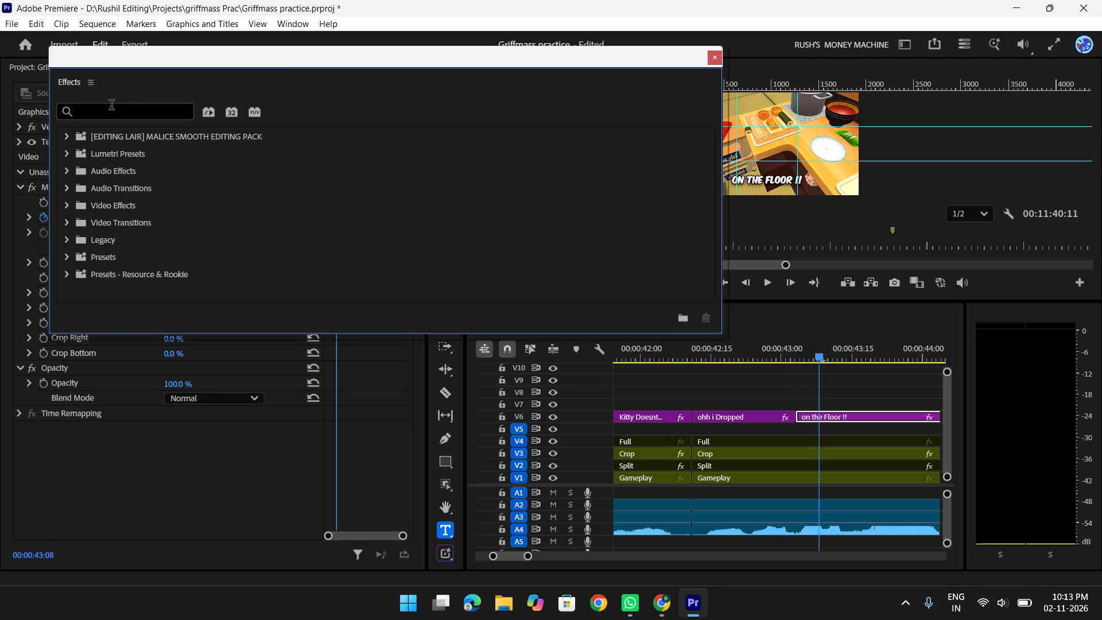
type("Poo")
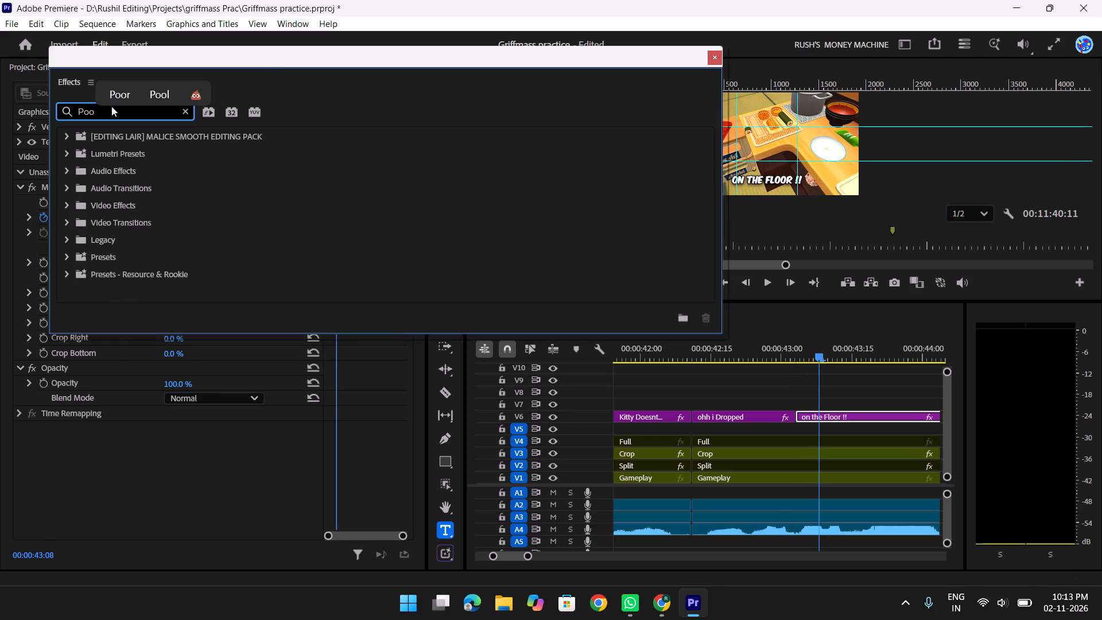
key("BackSpace")
key("p")
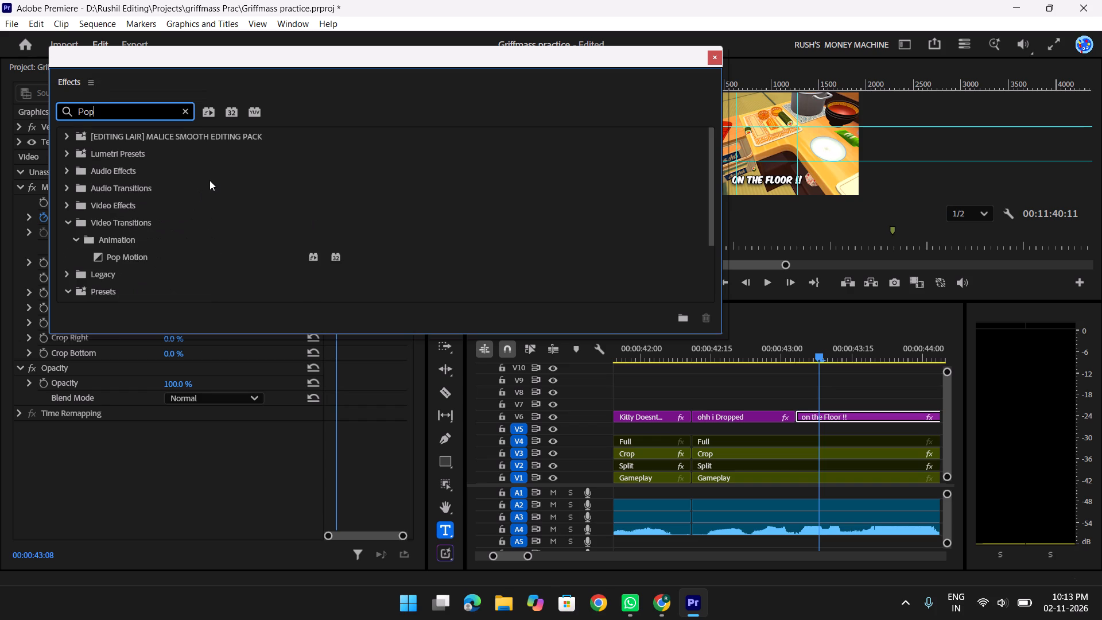
scroll(210, 184, "down", 5)
left_click_drag(134, 253, 870, 410)
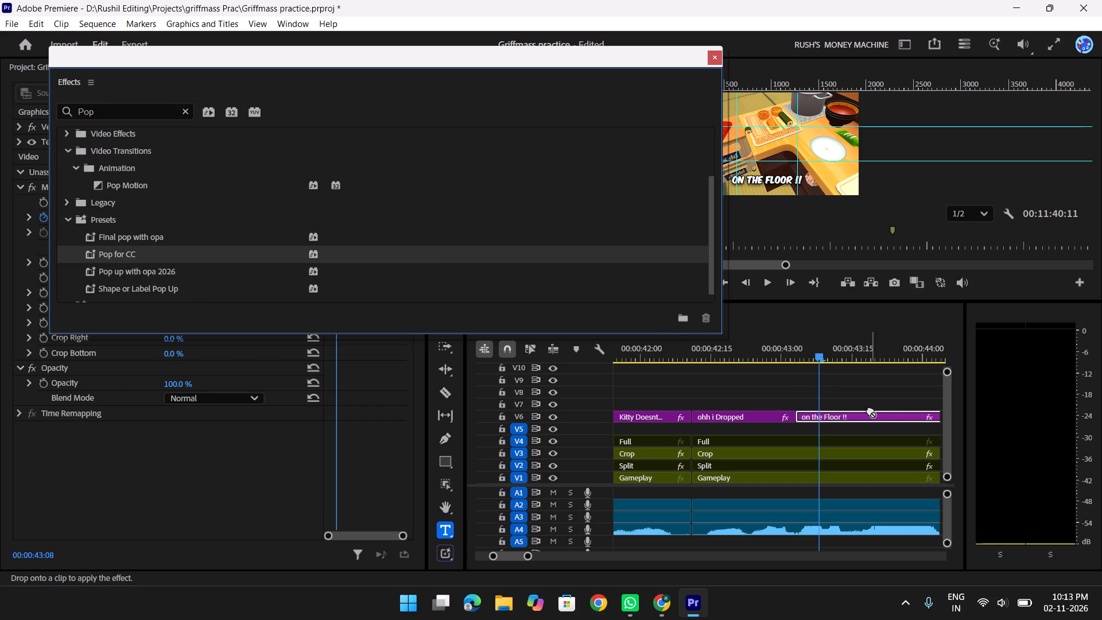
left_click_drag(870, 410, 860, 420)
left_click(714, 52)
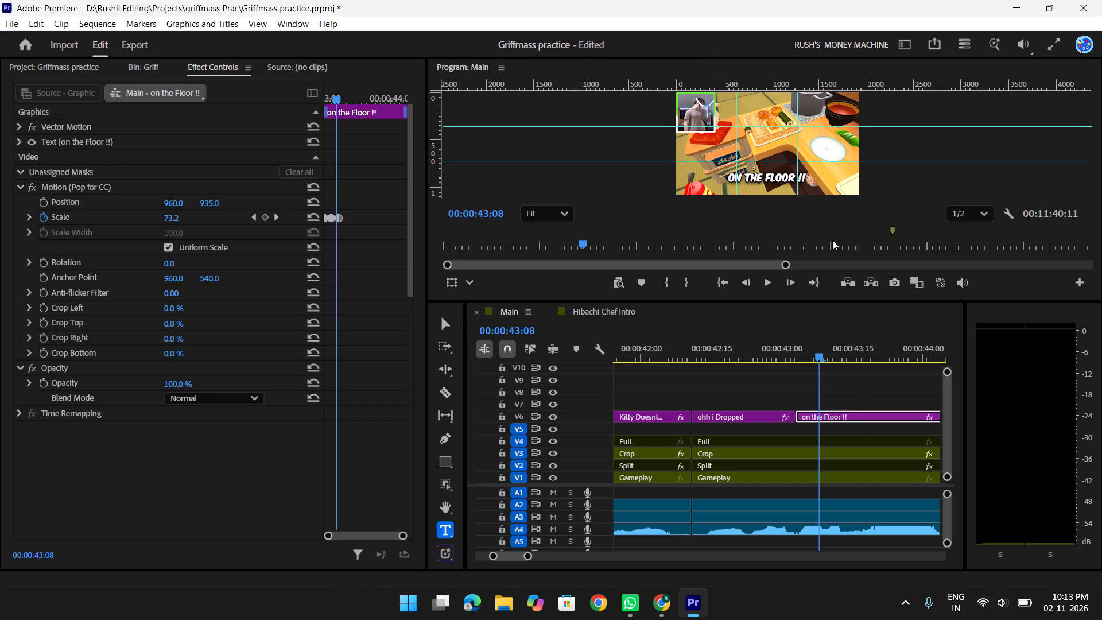
Set the vertical position of the "on the Floor !!" caption to 955.
left_click(208, 198)
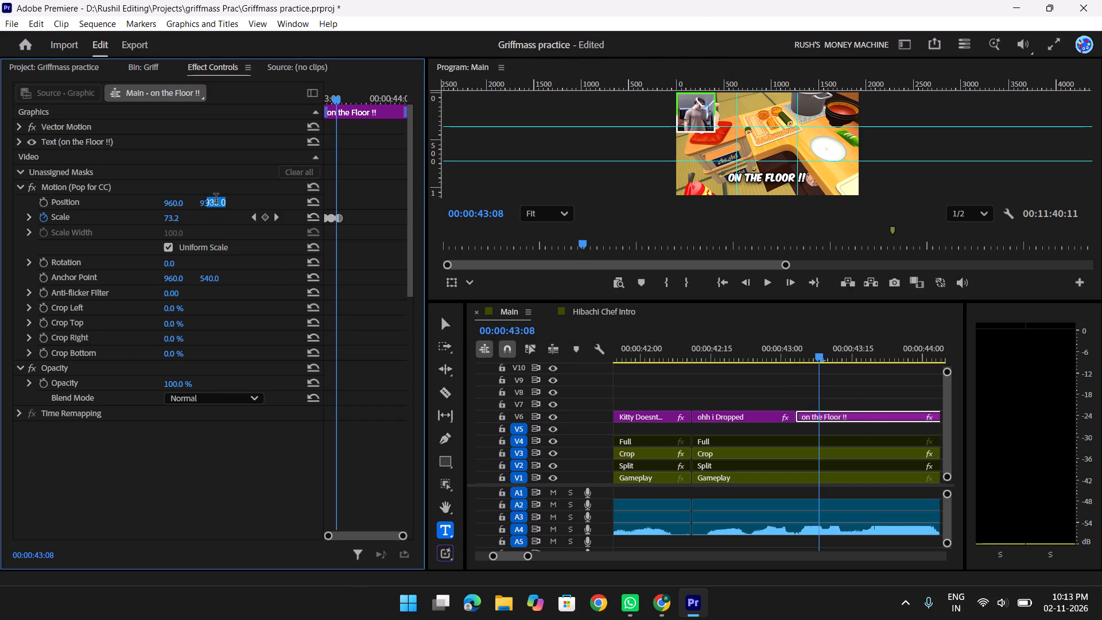
type("955")
key("Return")
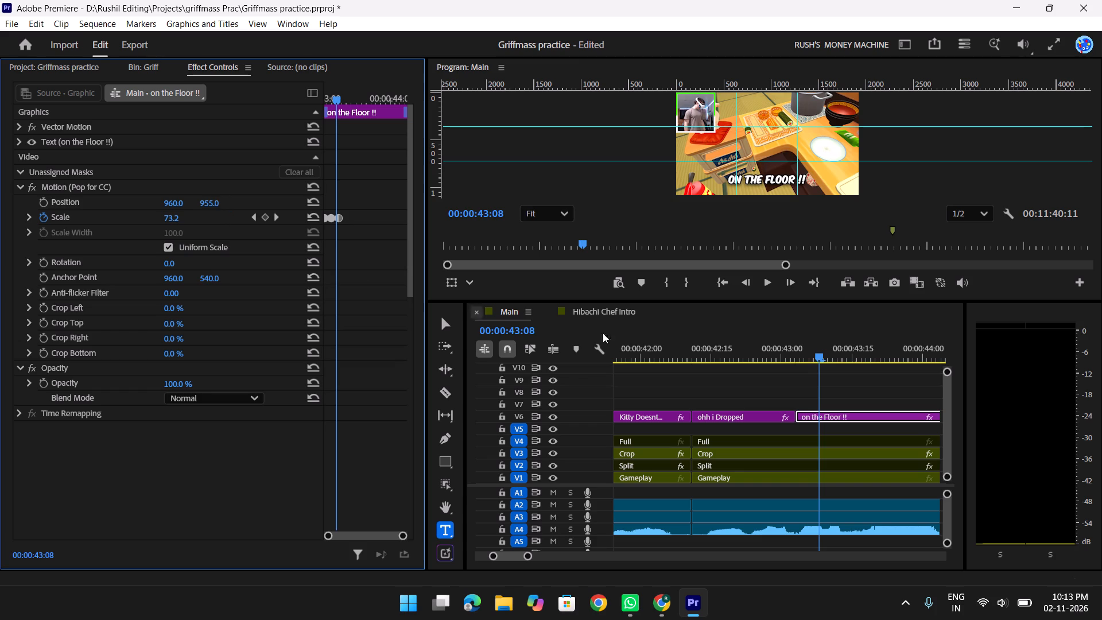
Play from "ohh i Dropped" through "on the Floor !!" to check the caption's pop-in and timing.
left_click_drag(825, 348, 758, 350)
key("space")
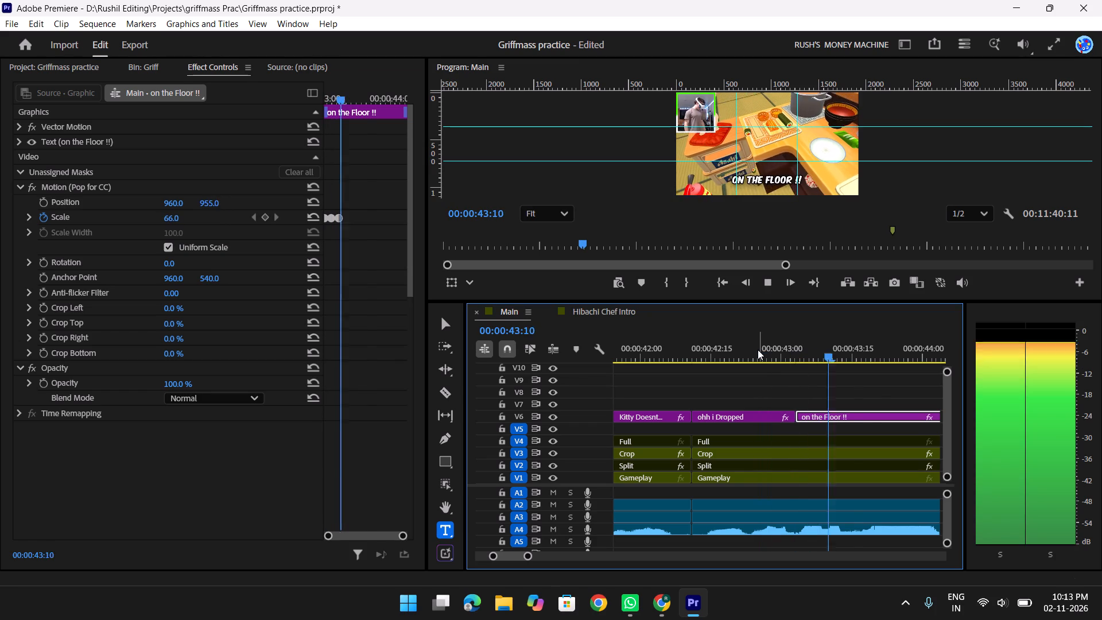
key("space")
key("space")
key("space")
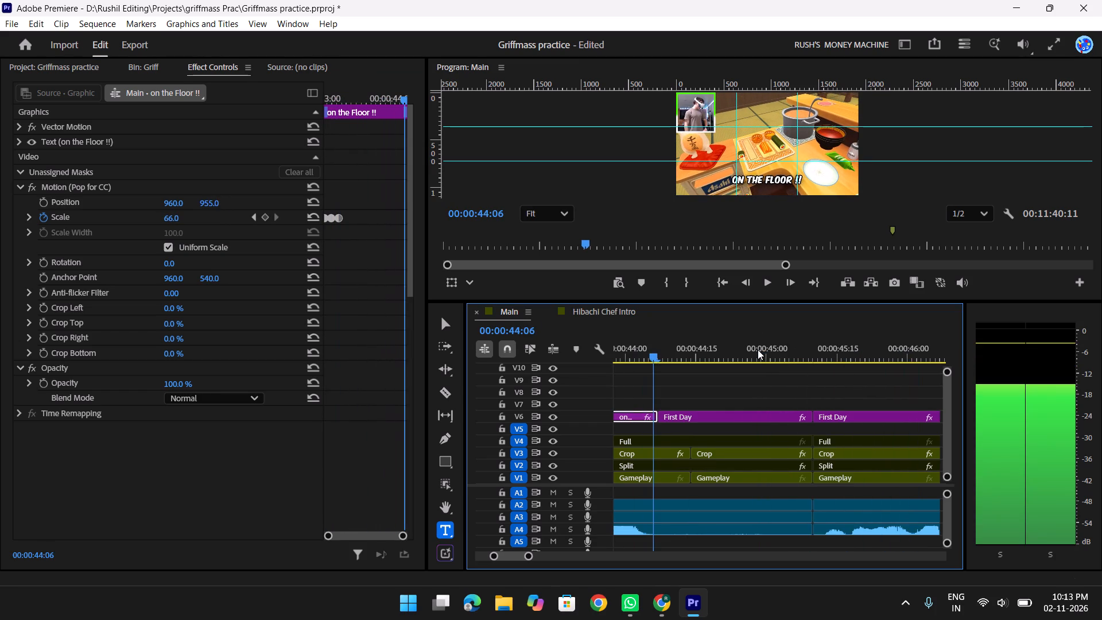
Delete the placeholder "First Day" caption directly after the "on the Floor !!" caption.
type("yyy")
left_click_drag(763, 347, 697, 366)
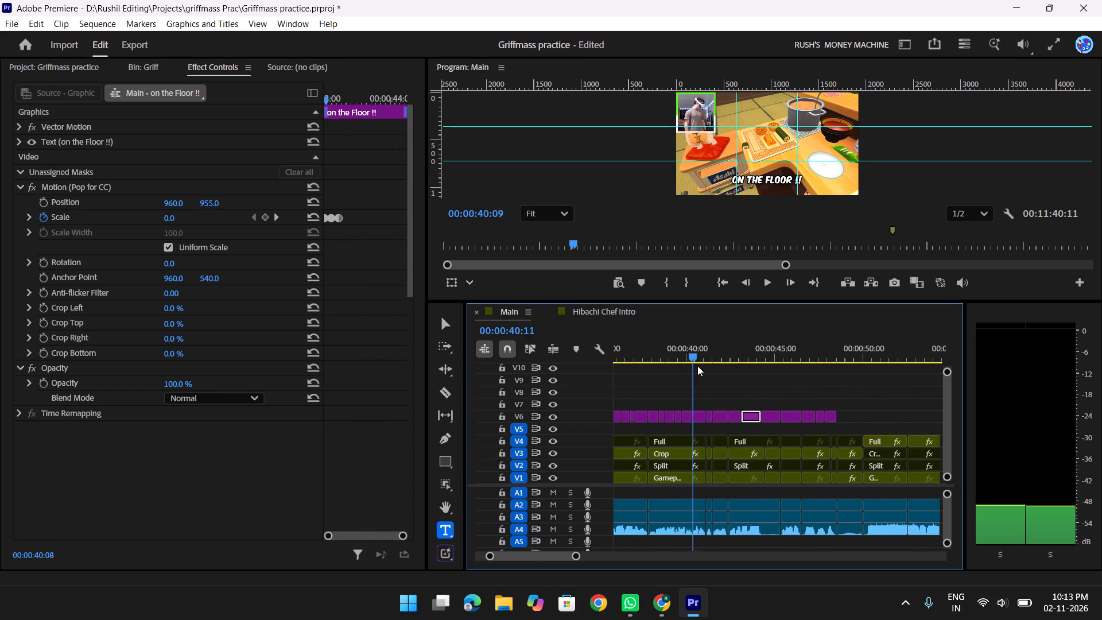
left_click_drag(697, 366, 752, 363)
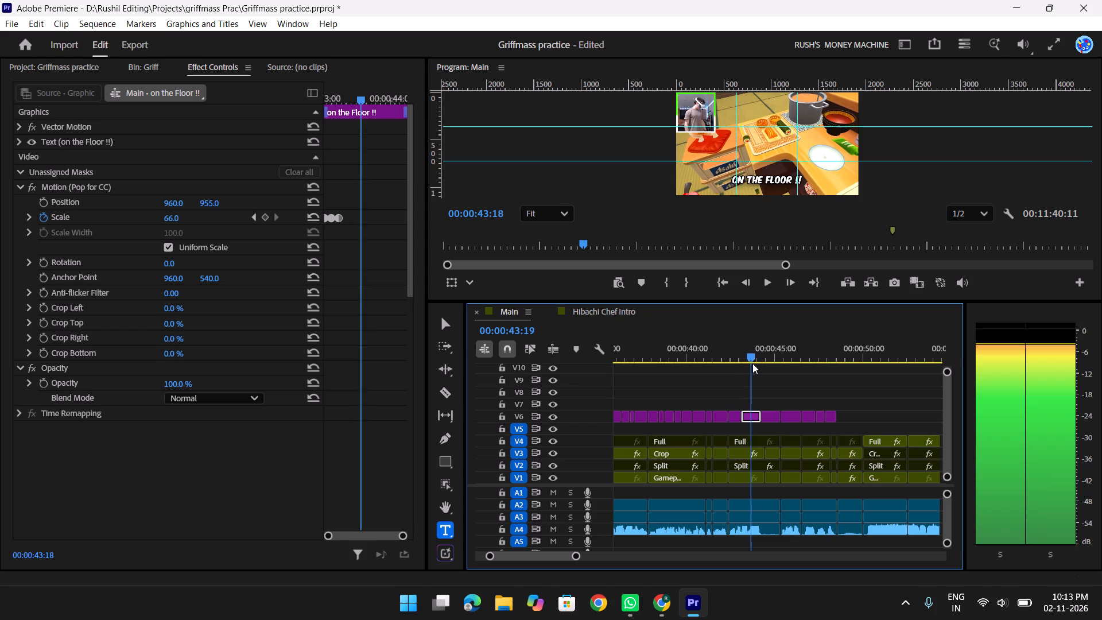
left_click_drag(752, 363, 779, 363)
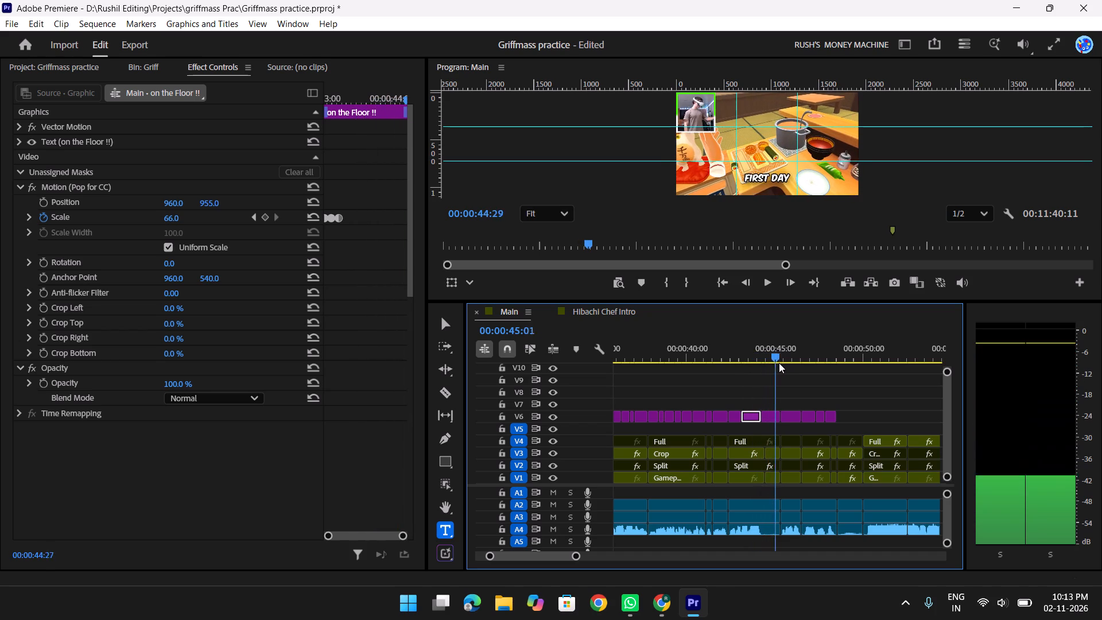
left_click_drag(779, 363, 785, 363)
type("tt")
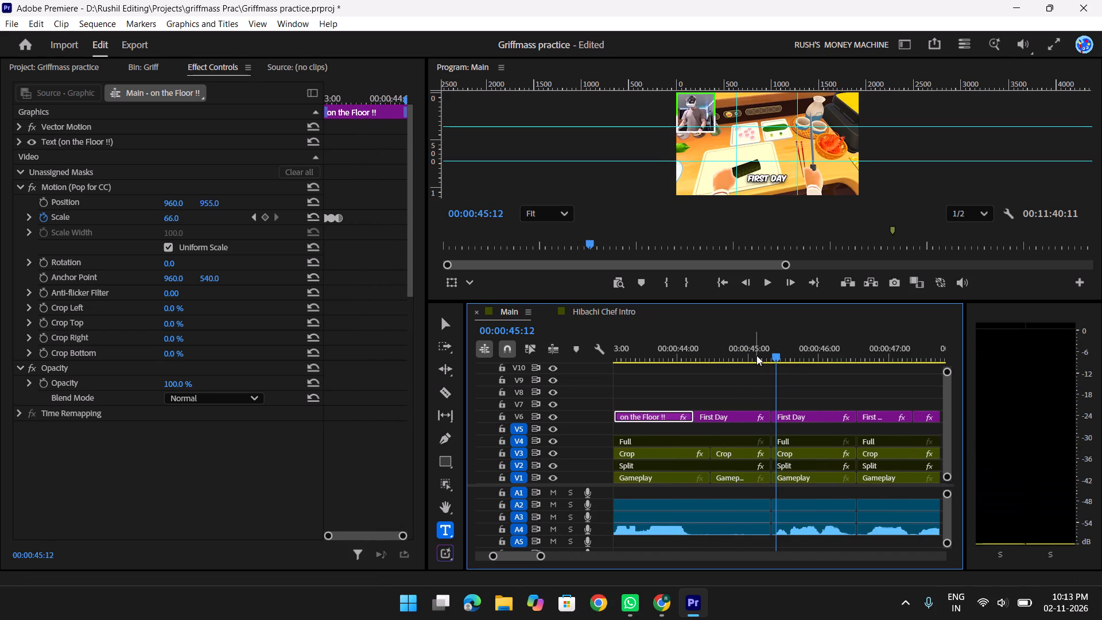
left_click_drag(756, 354, 715, 358)
left_click(735, 425)
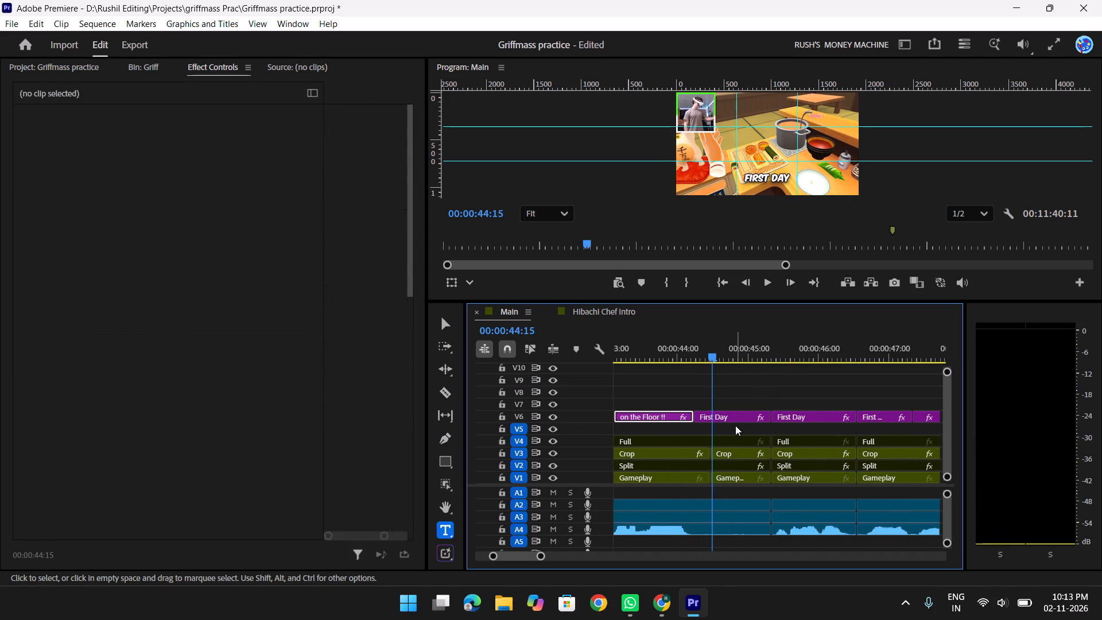
left_click(735, 418)
key("Delete")
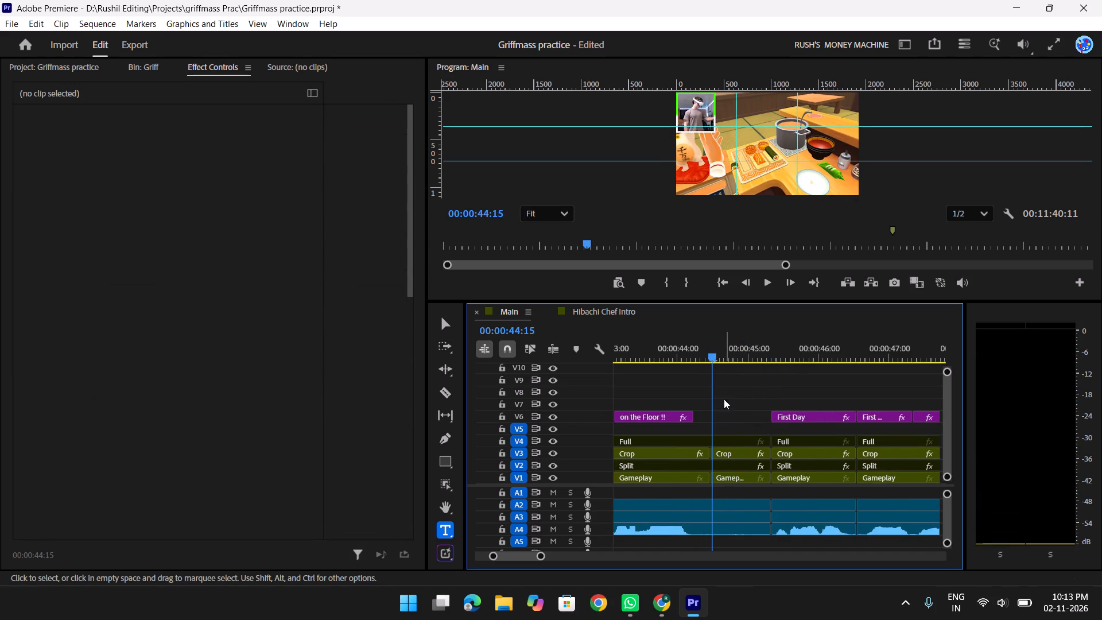
Extend the end of the "on the Floor !!" caption to 00:00:44:15 and play back across it.
left_click_drag(692, 417, 712, 428)
left_click_drag(715, 345, 672, 354)
key("space")
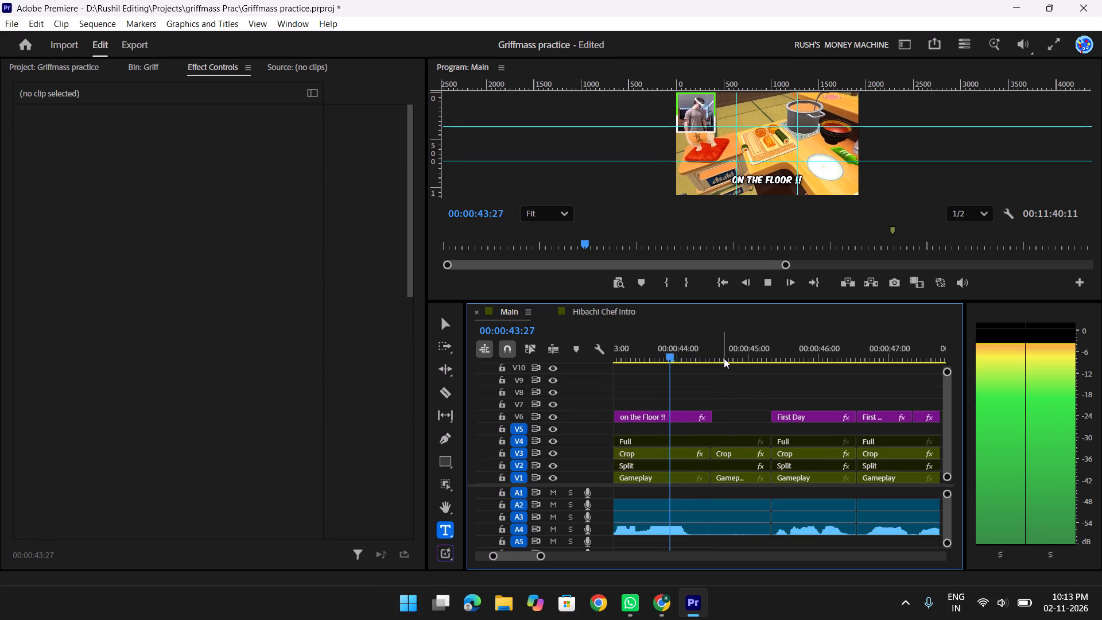
key("space")
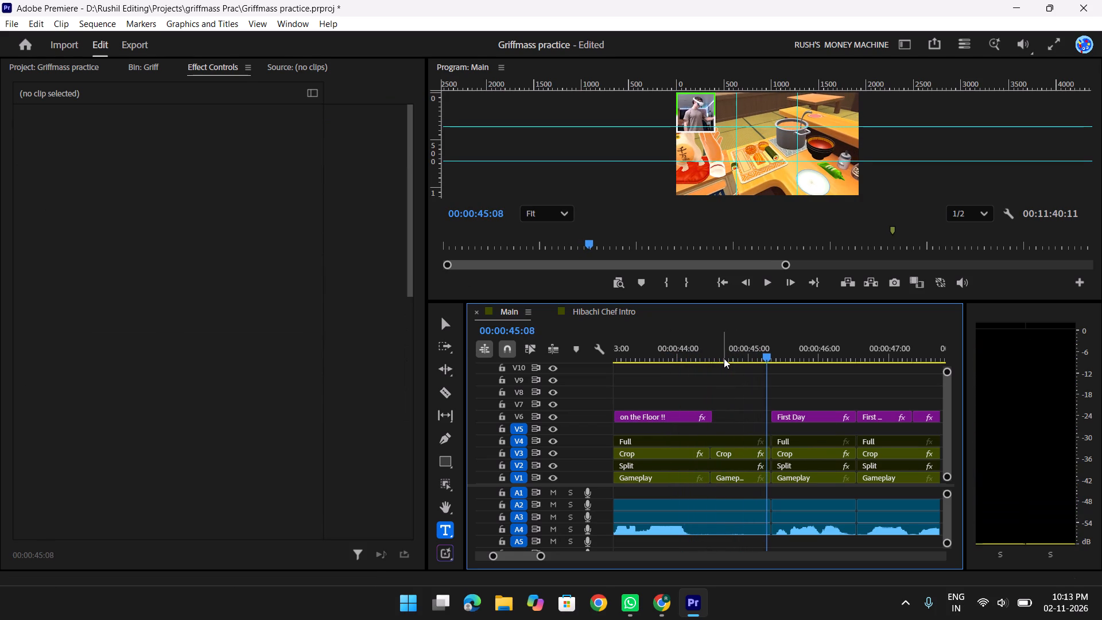
Listen to the dialogue under the "First Day" captions between about 00:00:45:08 and 00:00:47:09 to work out their wording.
key("space")
scroll(724, 358, "down", 3)
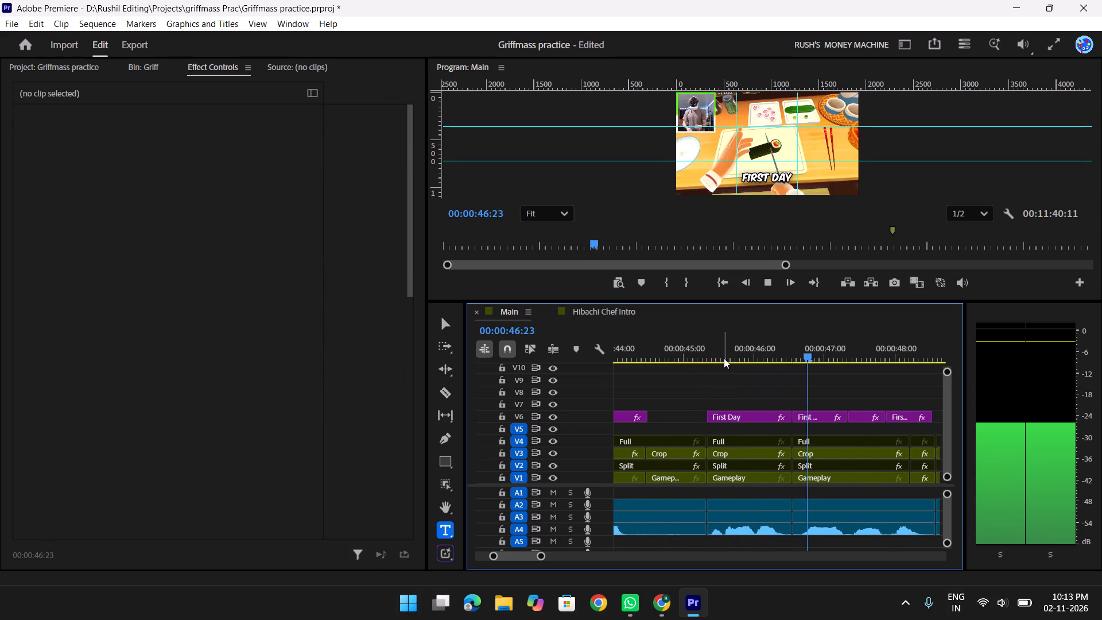
key("space")
scroll(724, 358, "down", 3)
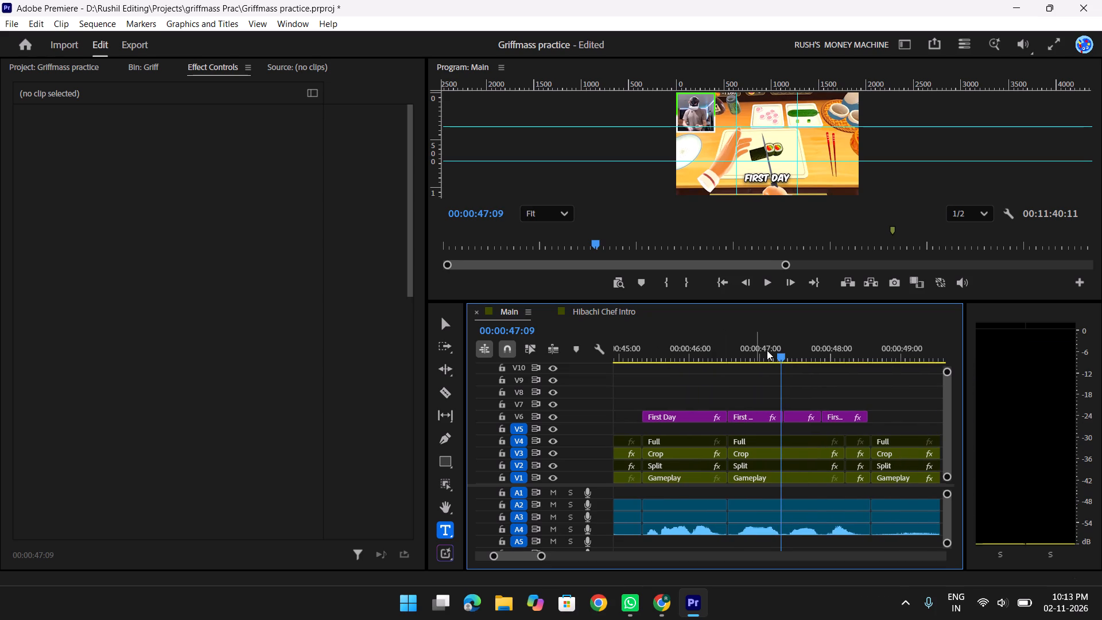
left_click_drag(759, 348, 684, 351)
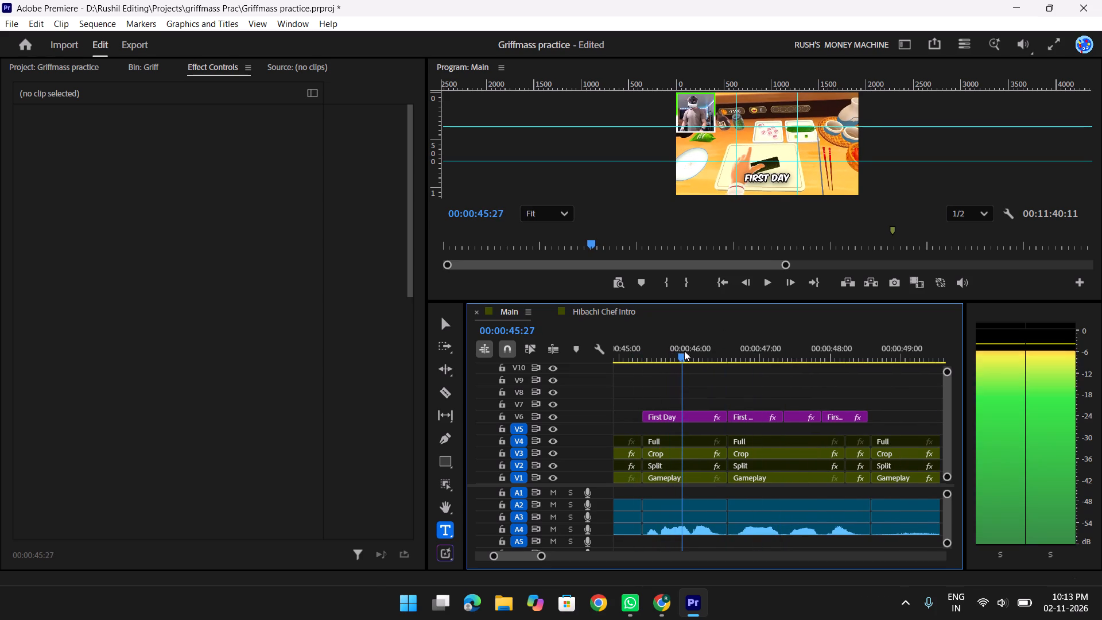
left_click_drag(684, 351, 685, 351)
left_click(695, 413)
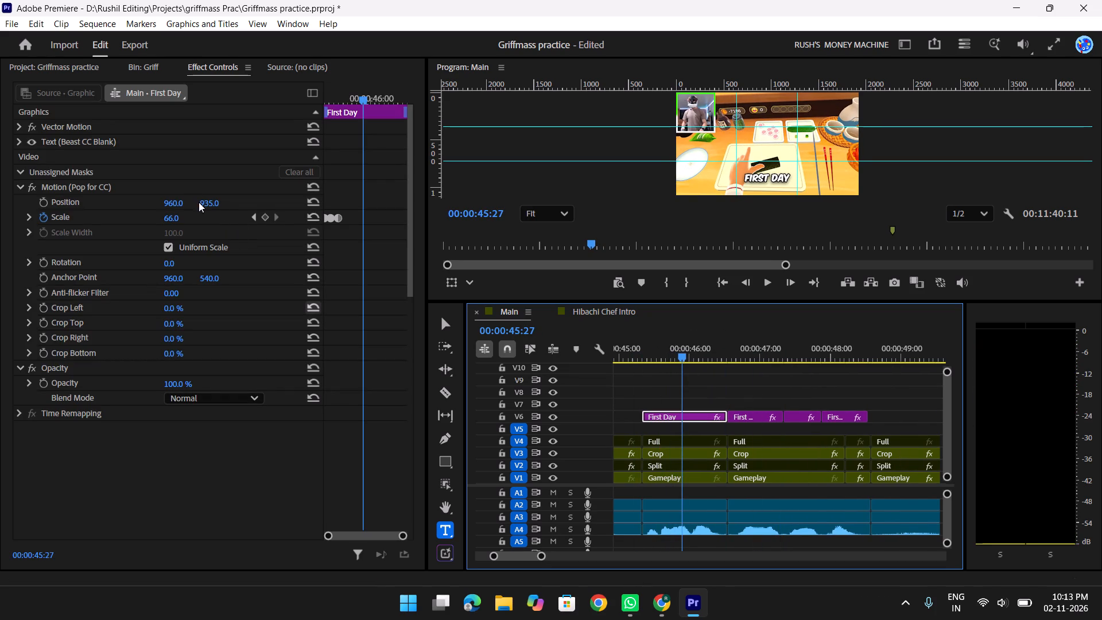
key("space")
key("space")
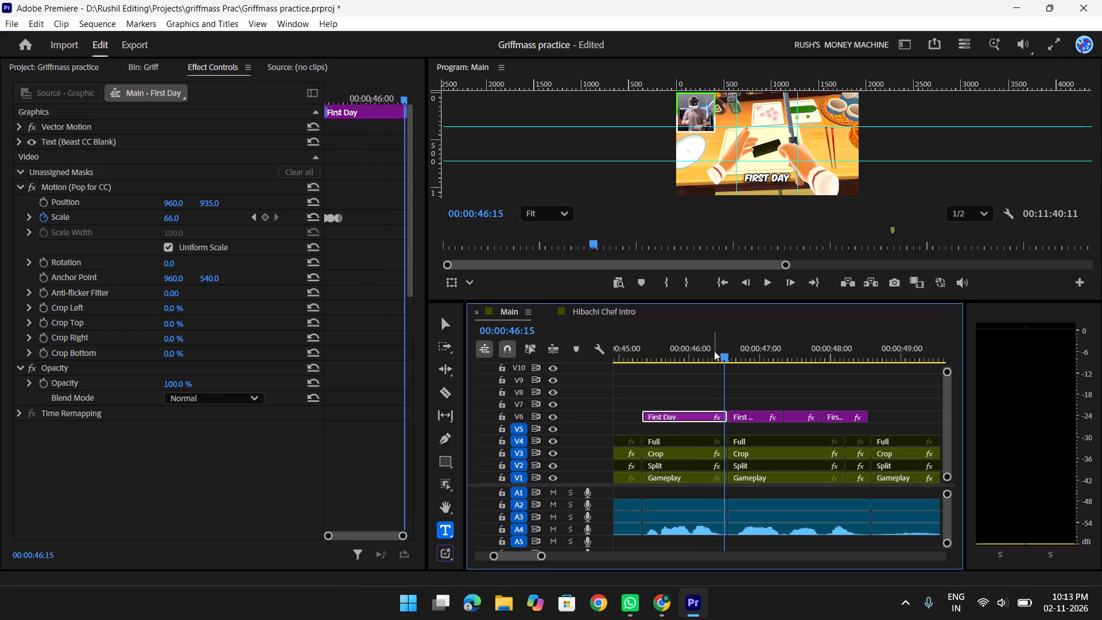
left_click_drag(714, 351, 754, 358)
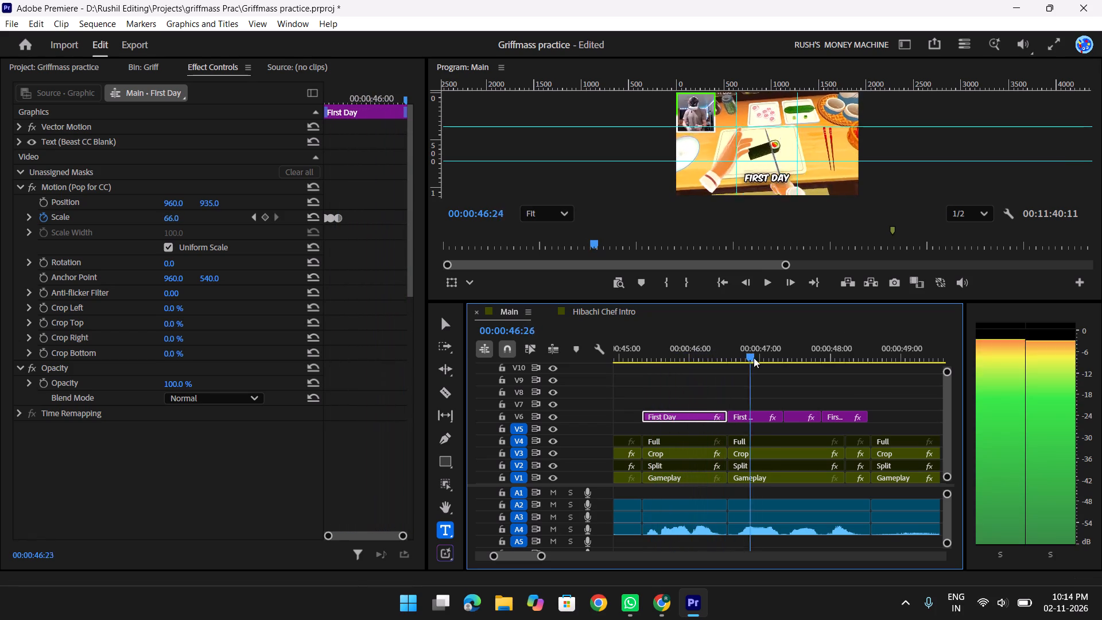
left_click_drag(754, 358, 660, 374)
Replace the text of the "First Day" caption at 00:00:45:17 with "Let's do this again!!!".
left_click(688, 417)
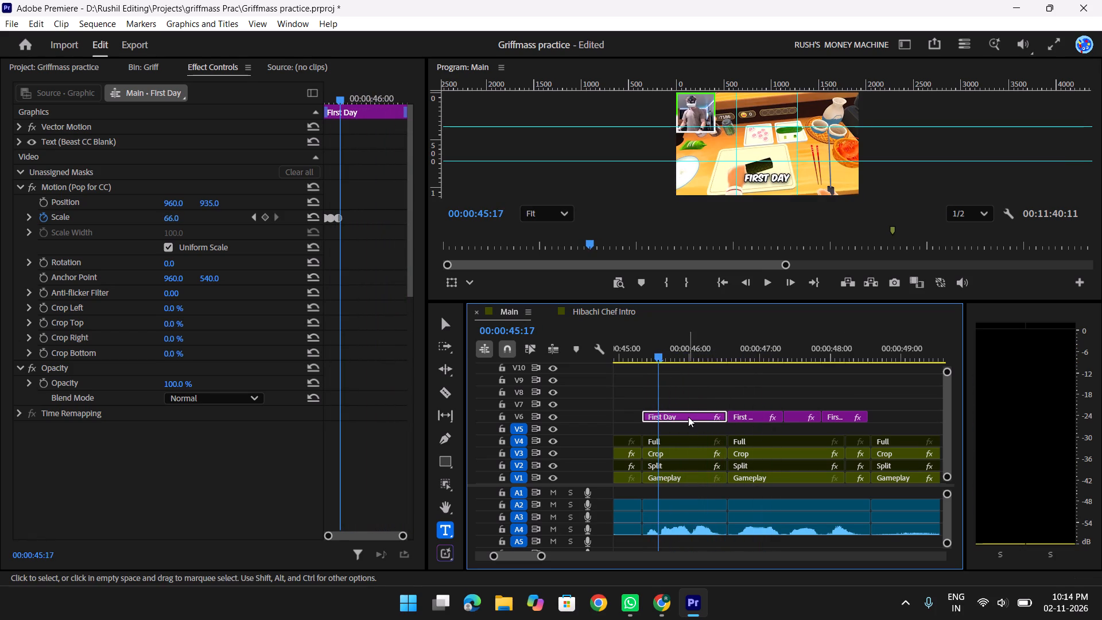
key("shift+s")
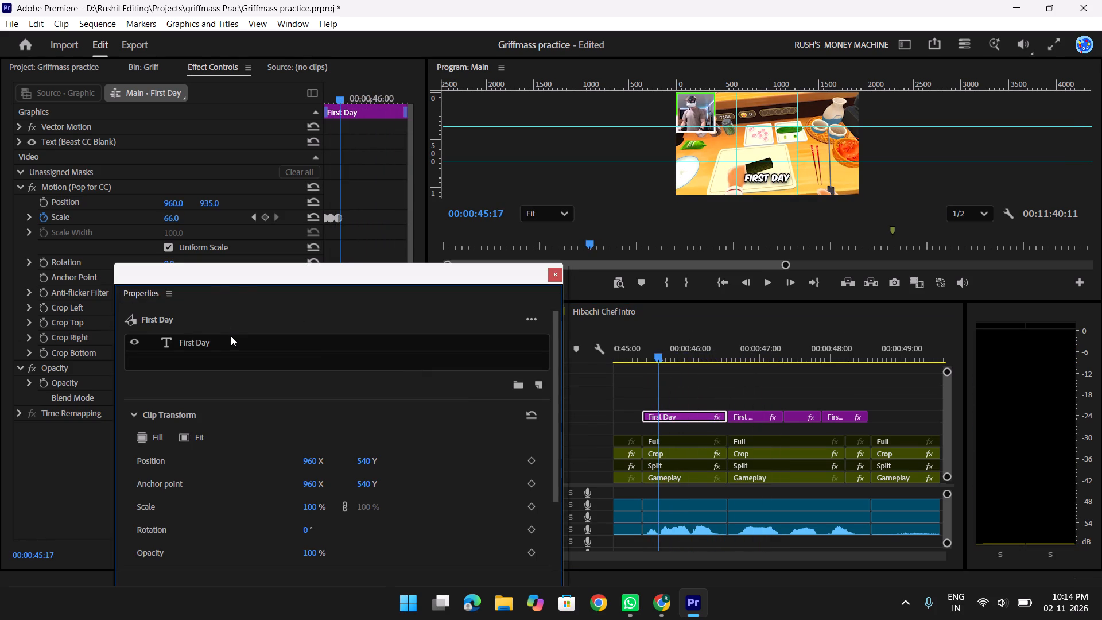
double_click(231, 336)
key("BackSpace")
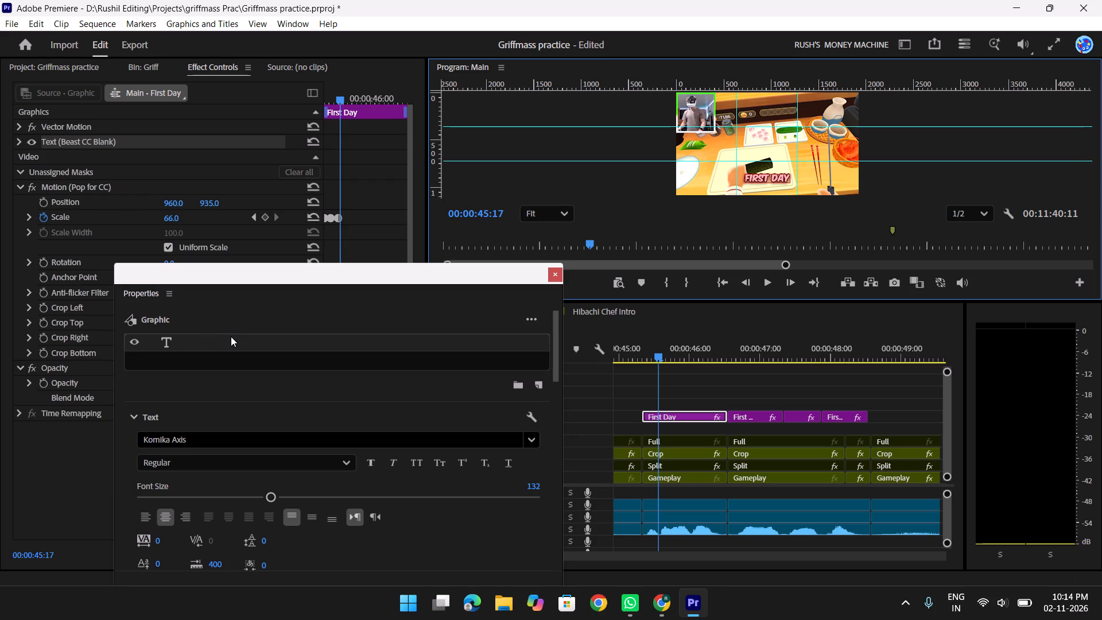
type("Lest")
key("BackSpace")
key("BackSpace")
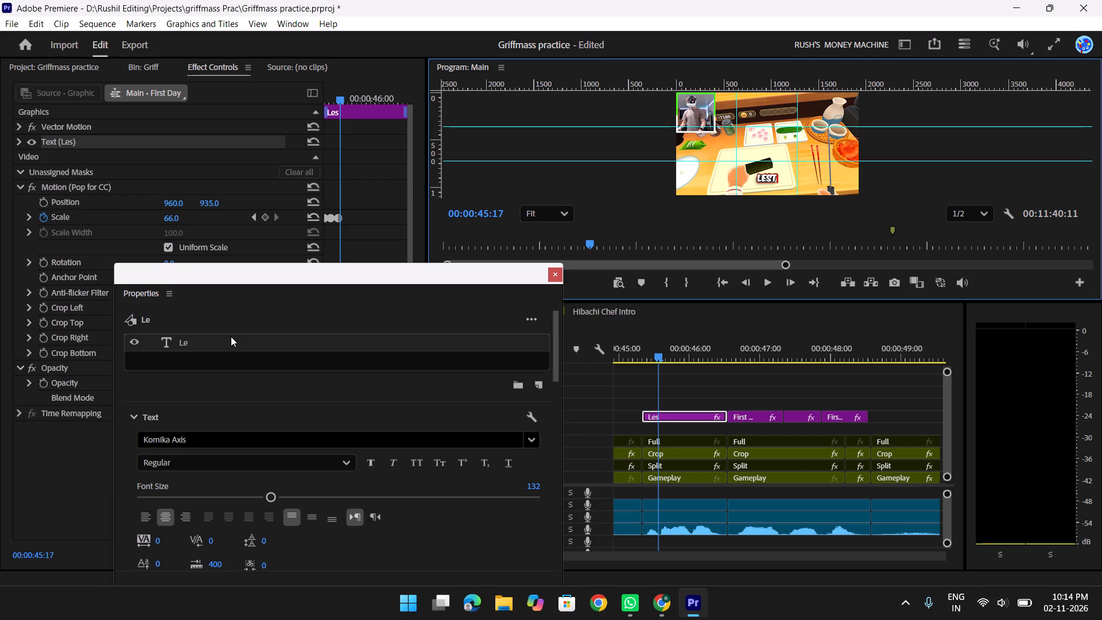
key("t")
type("'s")
key("space")
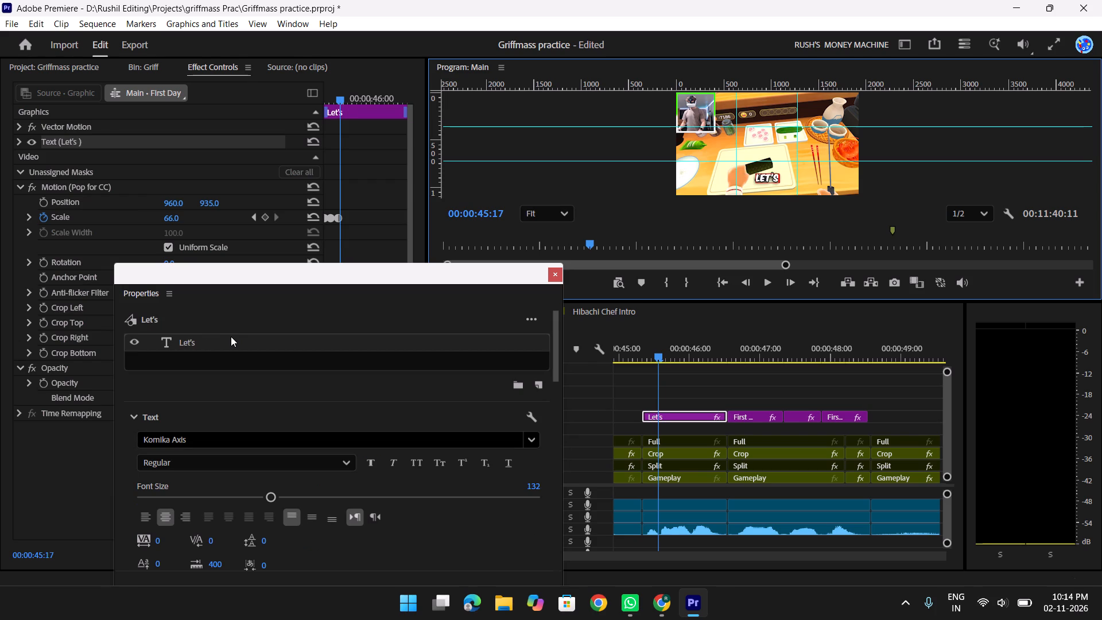
type("do this")
key("space")
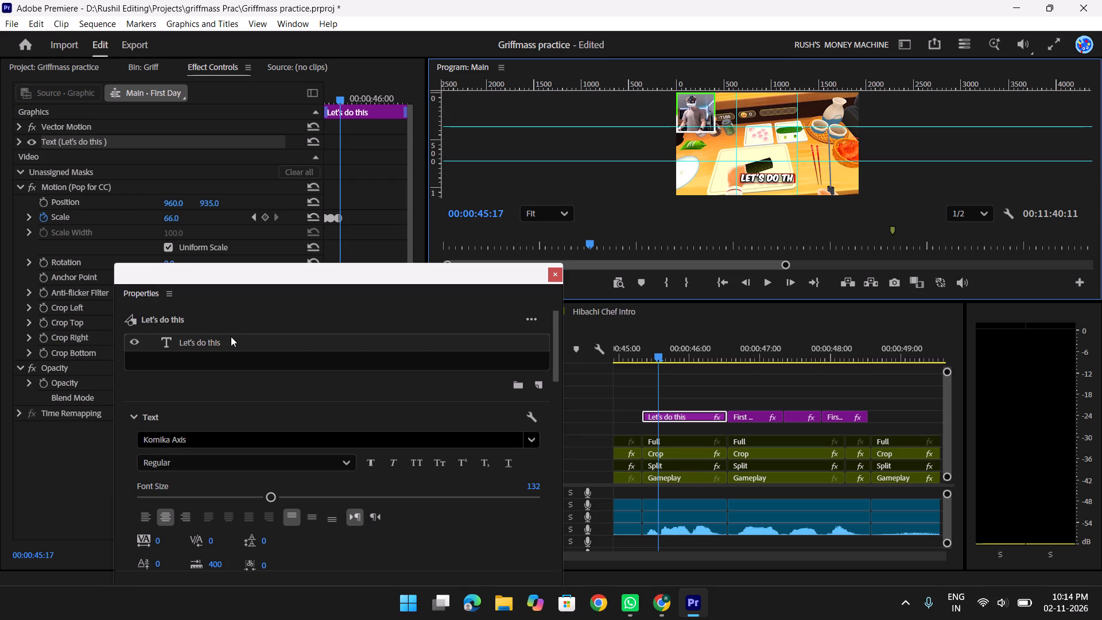
type("agin")
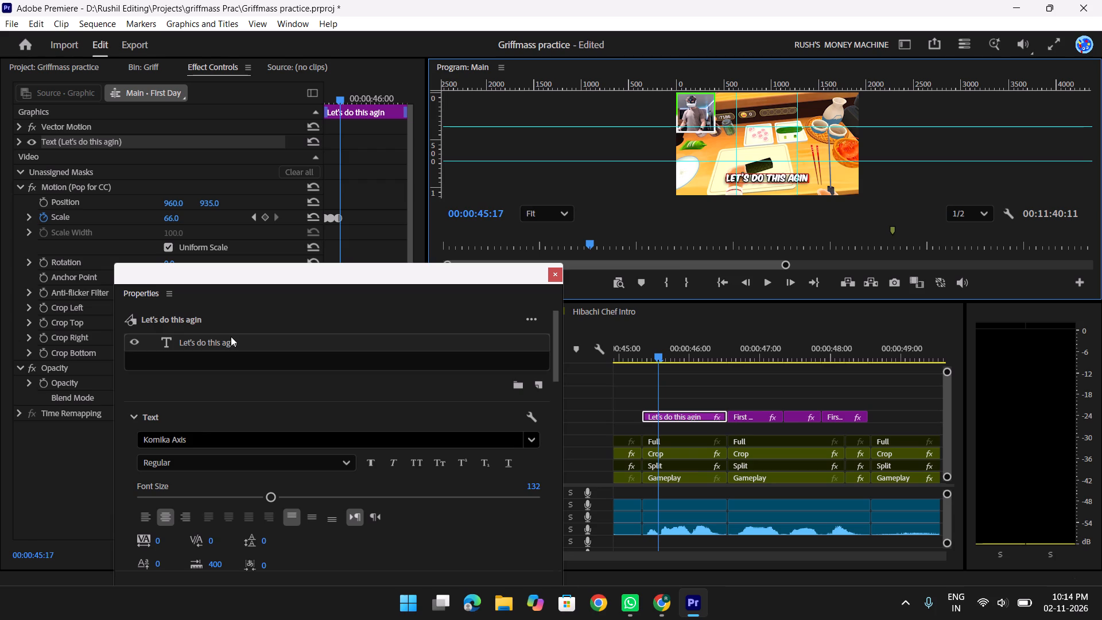
key("BackSpace")
key("BackSpace")
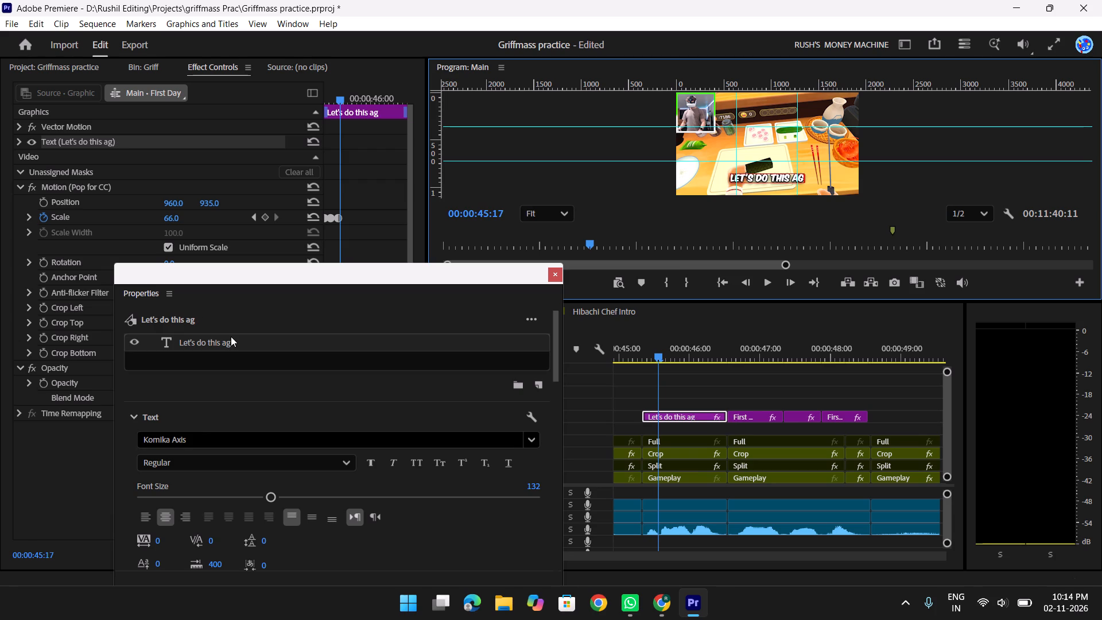
type("ain")
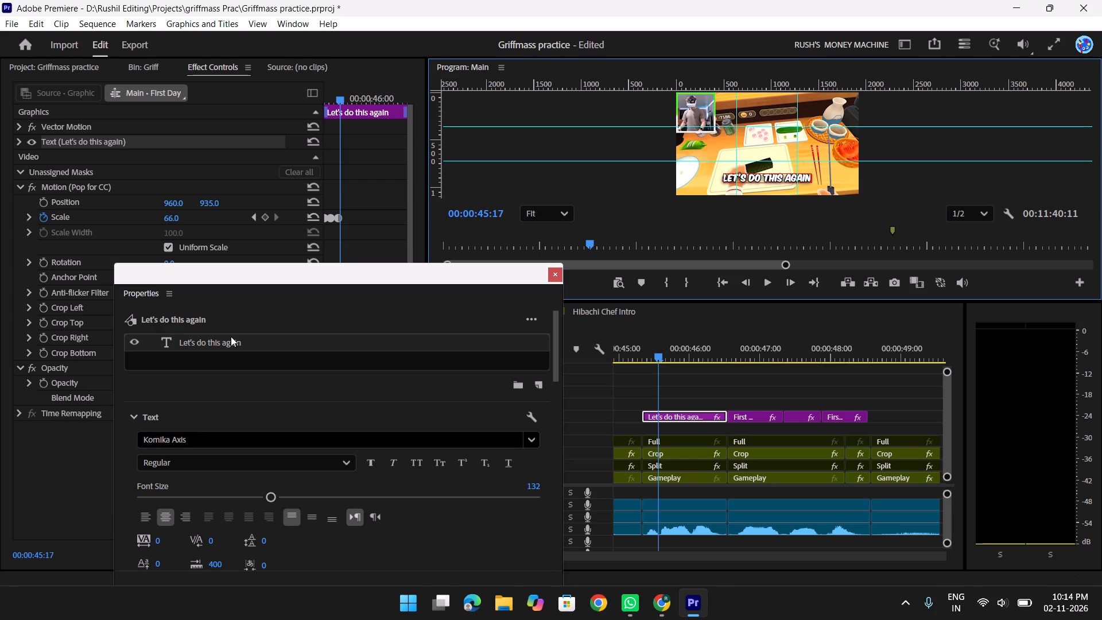
type("!!!")
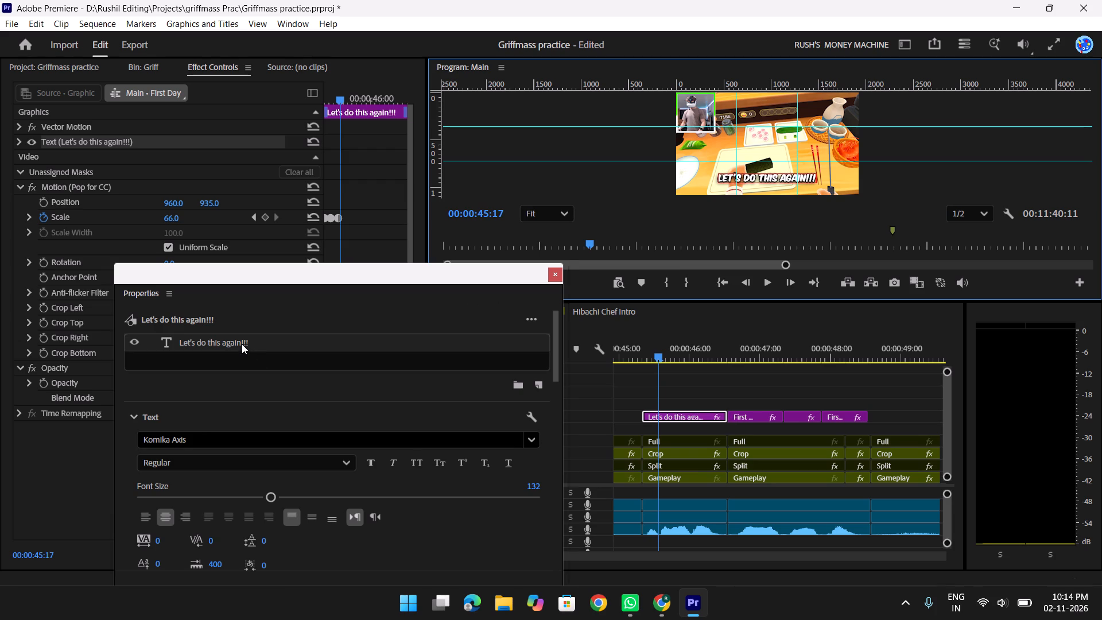
Insert a space before the exclamation marks so the caption reads "Let's do this again !!!", and close the text properties.
left_click(242, 344)
key("Left")
key("Left")
key("Left")
key("Left")
key("Left")
key("Left")
key("Right")
key("Right")
key("Right")
key("Left")
key("space")
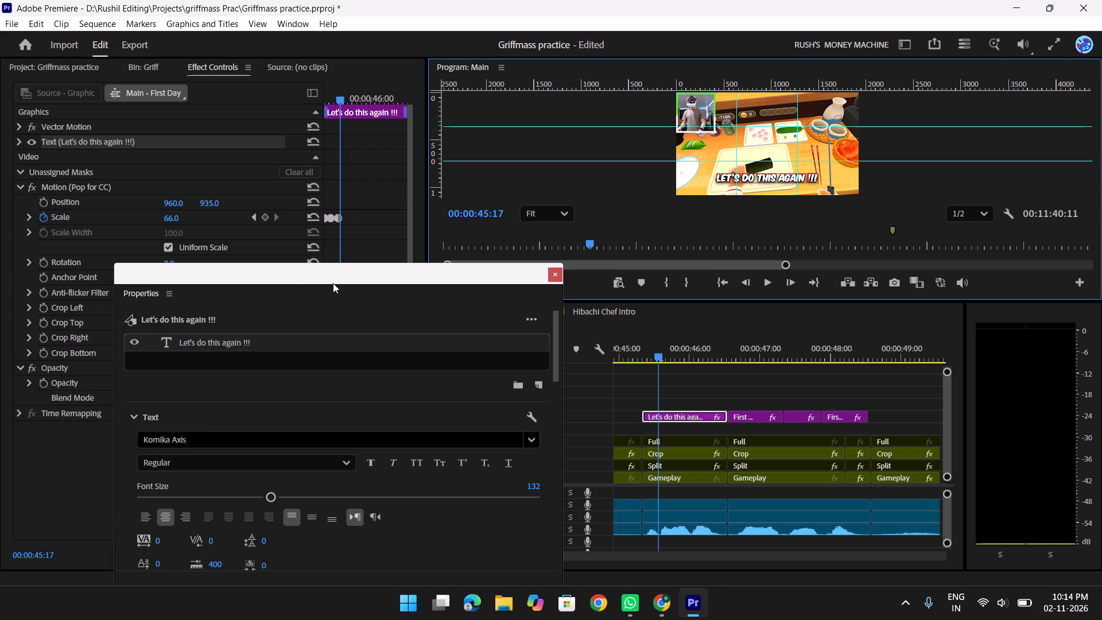
left_click_drag(339, 272, 339, 268)
left_click_drag(339, 268, 361, 212)
left_click_drag(529, 219, 429, 219)
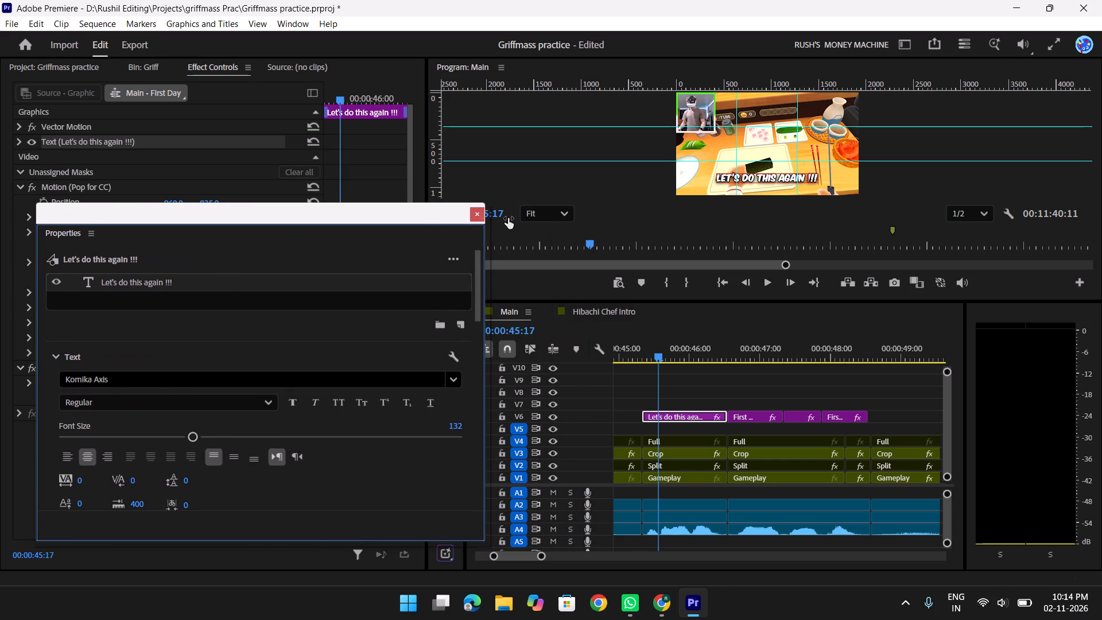
left_click(480, 216)
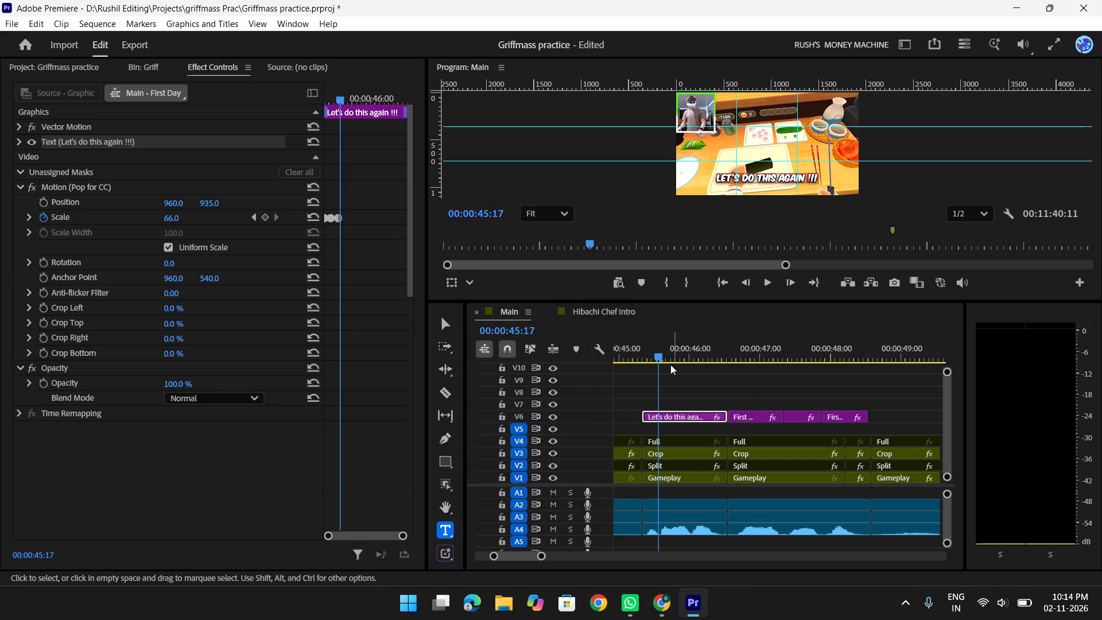
Scrub through the "Let's do this again !!!" caption into the following placeholder to check its timing against the dialogue.
left_click_drag(646, 348, 699, 359)
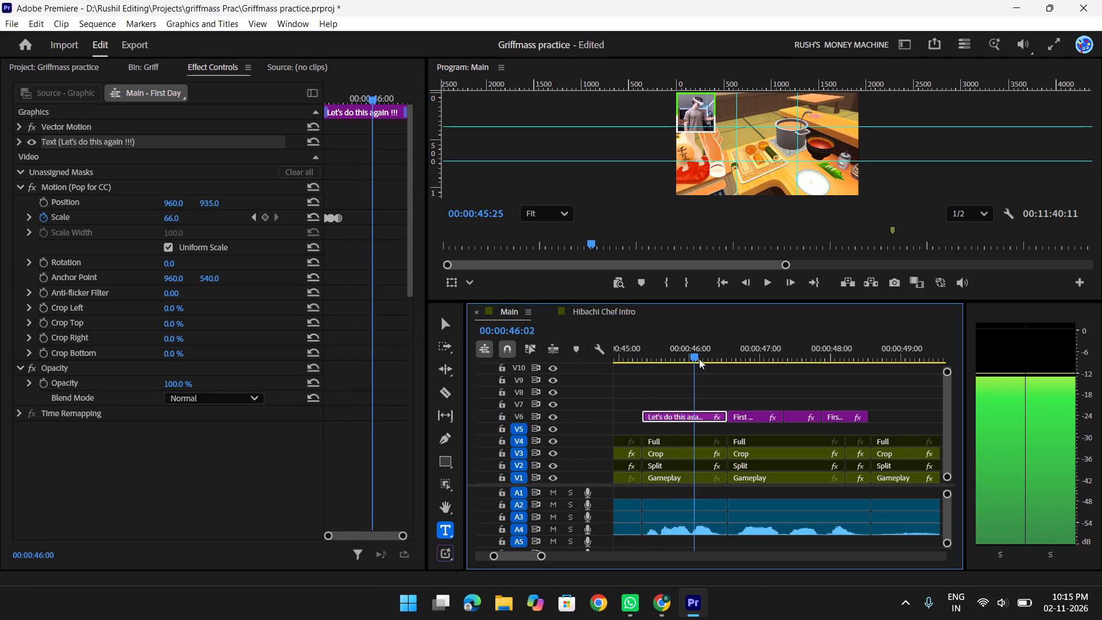
left_click_drag(699, 359, 684, 366)
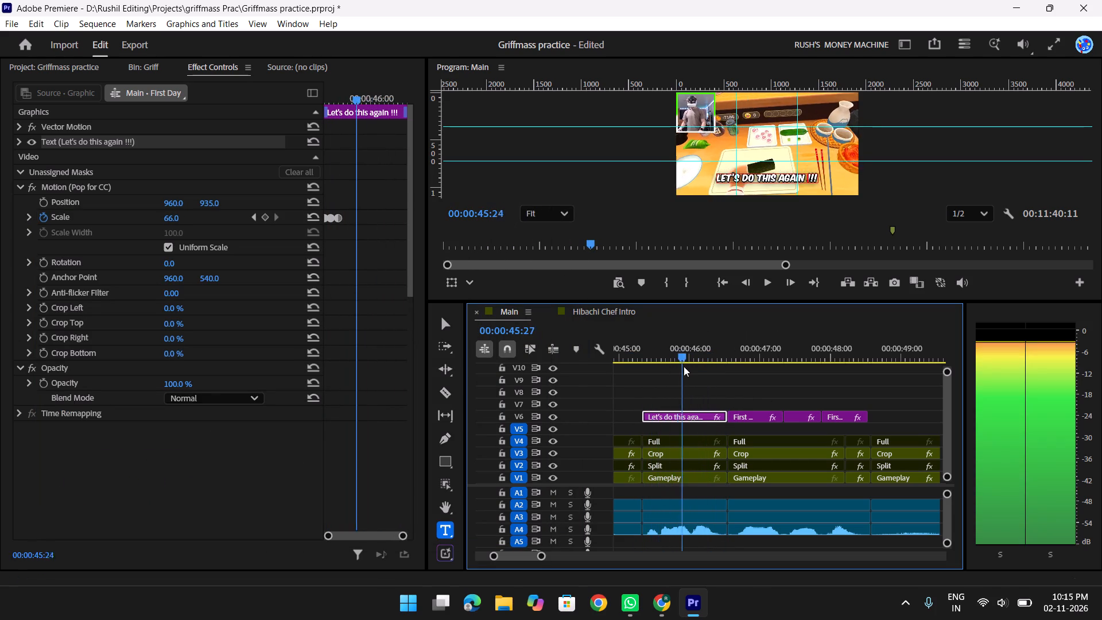
left_click_drag(684, 366, 737, 370)
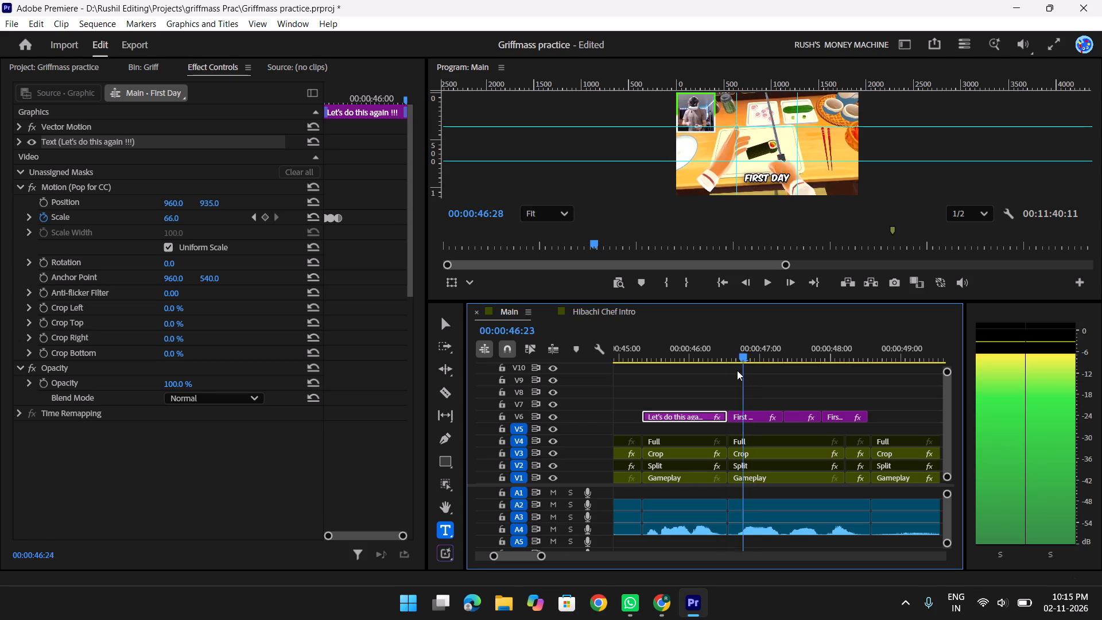
left_click_drag(737, 370, 722, 370)
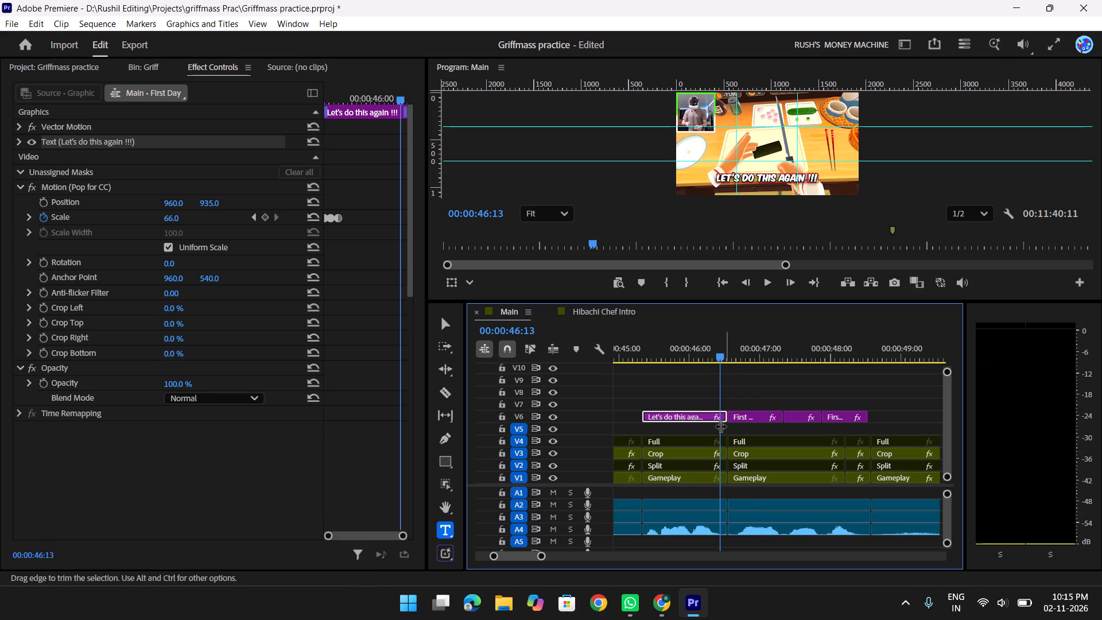
Replay the dialogue after "Let's do this again !!!" and replace the text of the "First Day" caption at 00:00:46:16 with "1".
left_click_drag(706, 356, 685, 356)
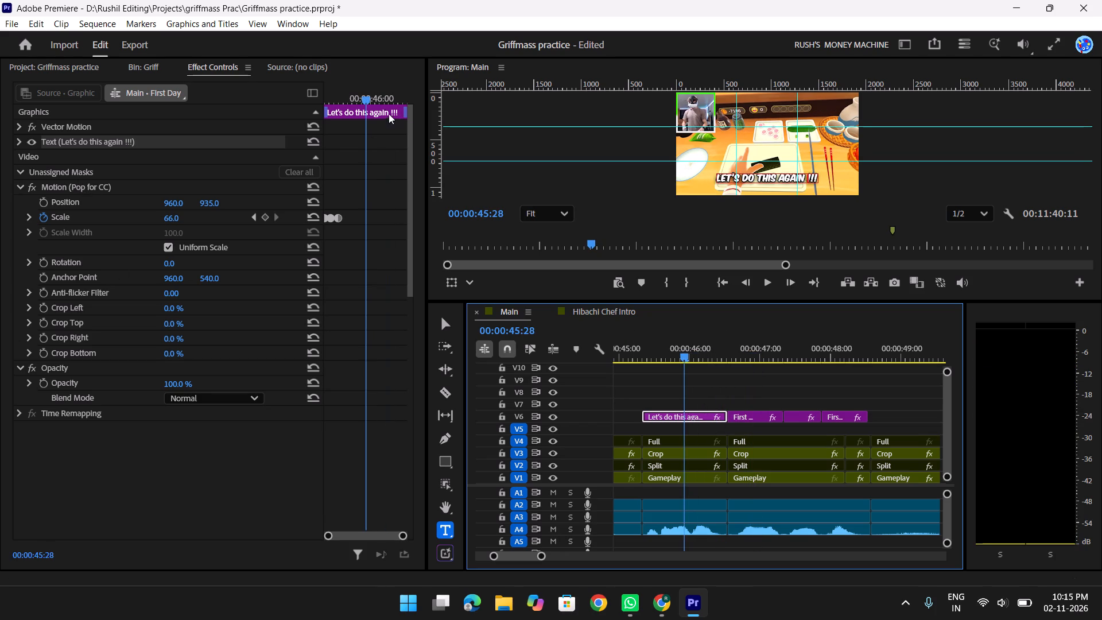
left_click_drag(368, 96, 355, 105)
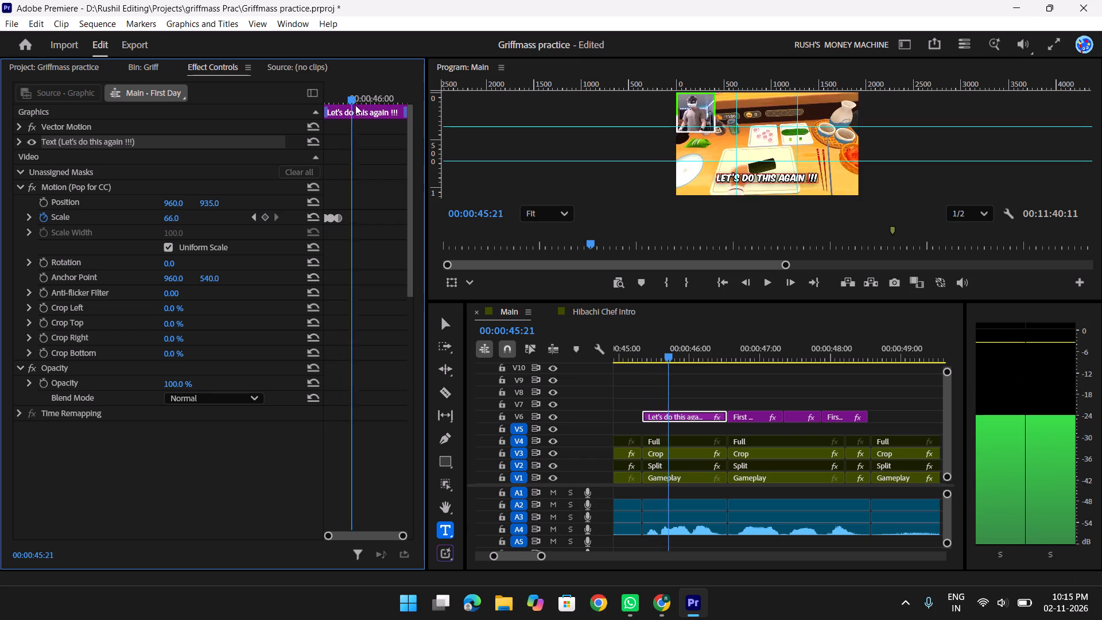
left_click_drag(355, 105, 484, 115)
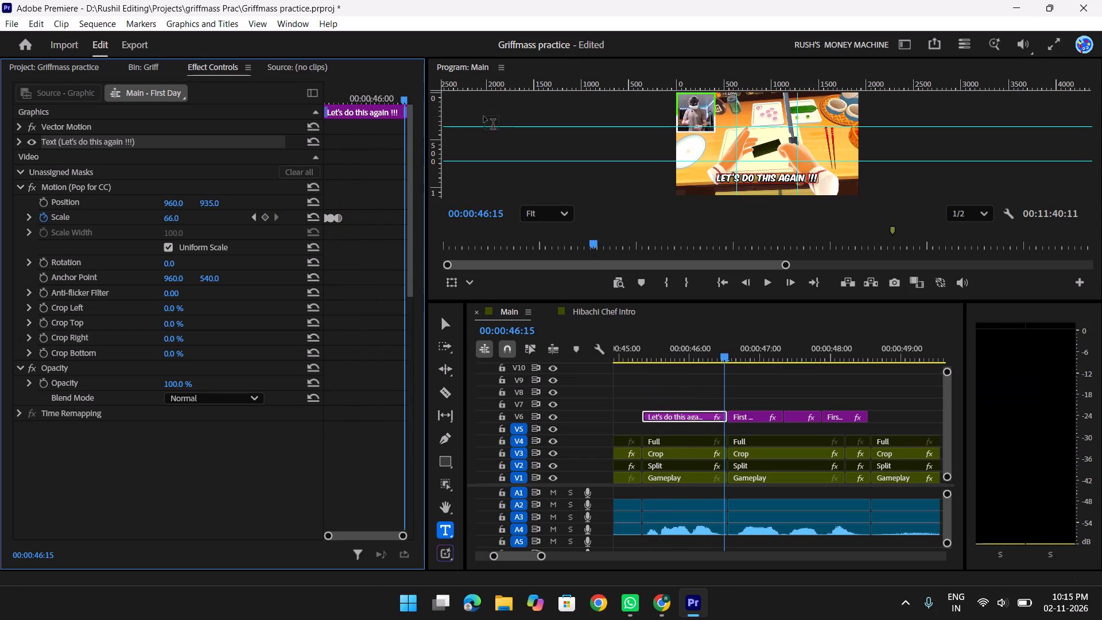
key("space")
key("space")
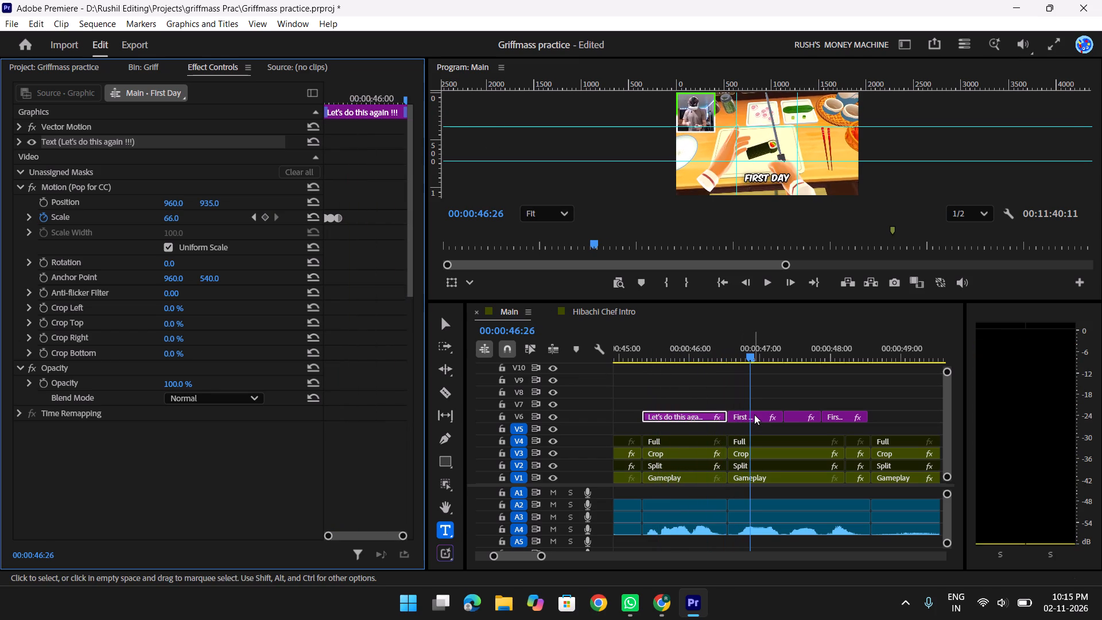
left_click(755, 414)
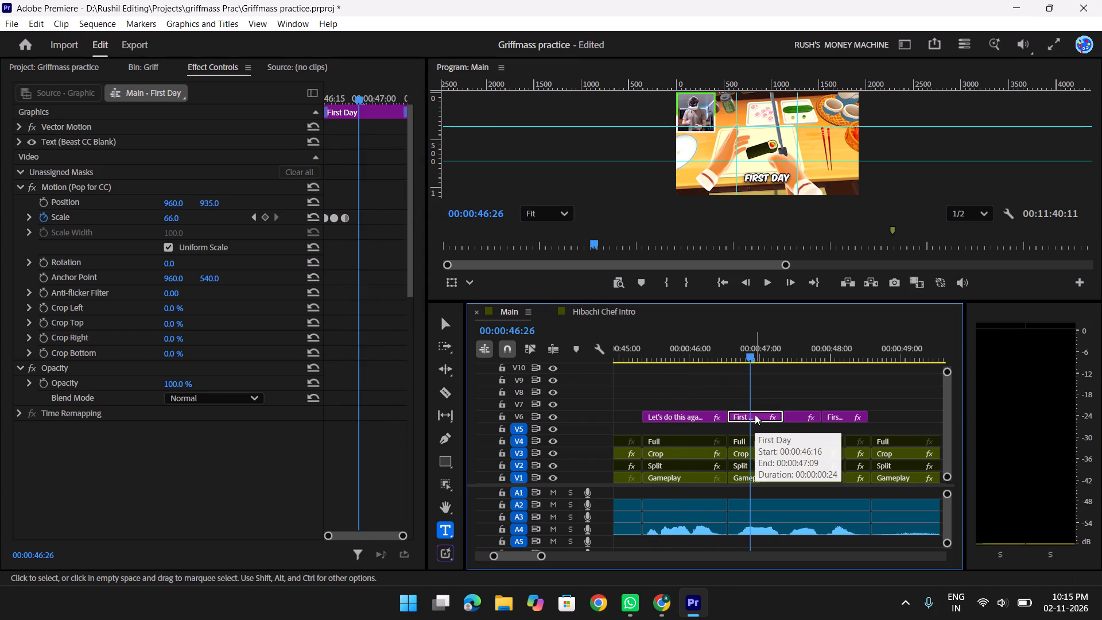
key("shift+s")
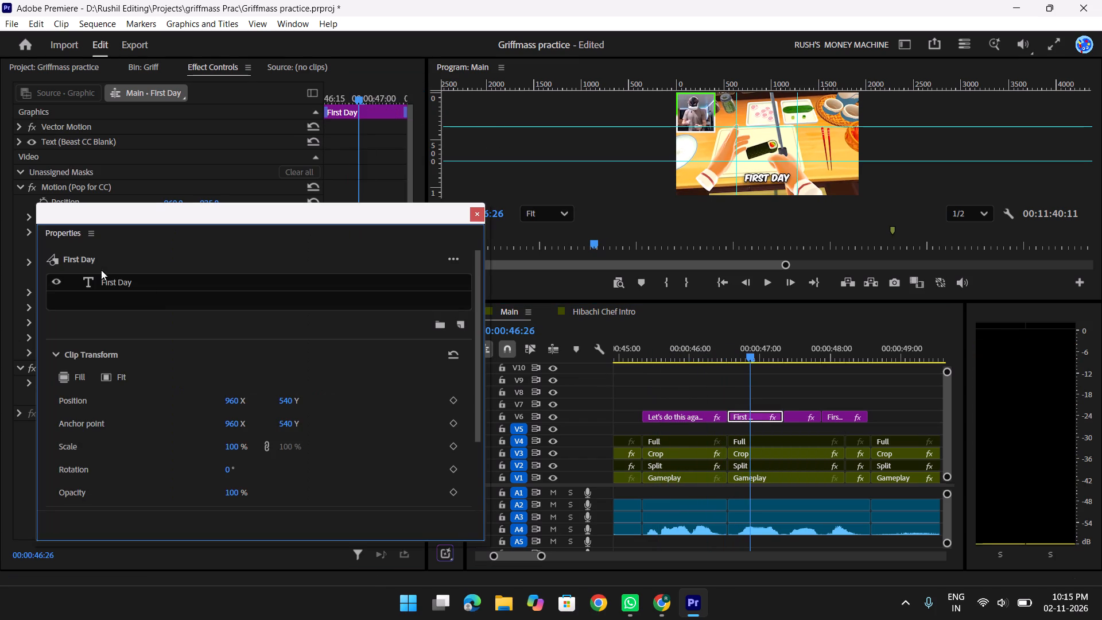
double_click(122, 280)
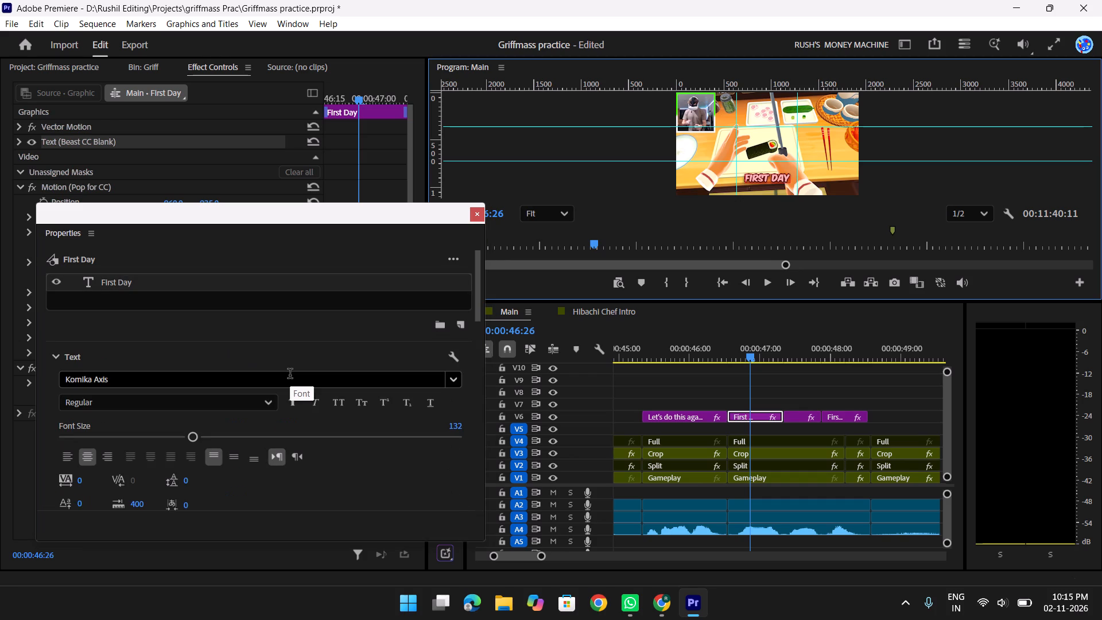
key("2")
key("BackSpace")
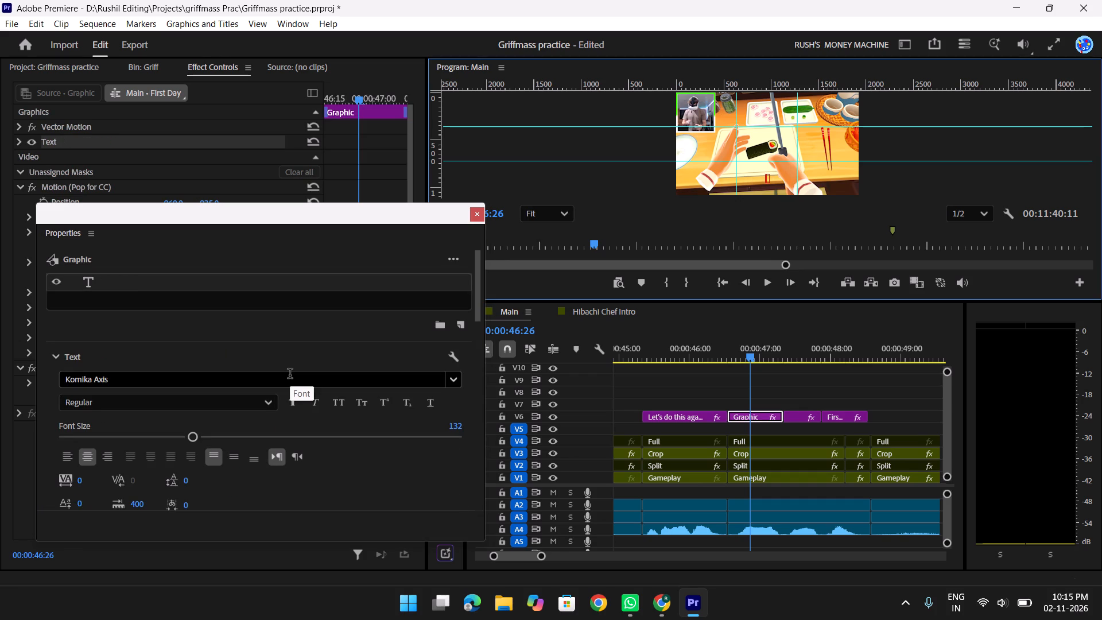
type("1.")
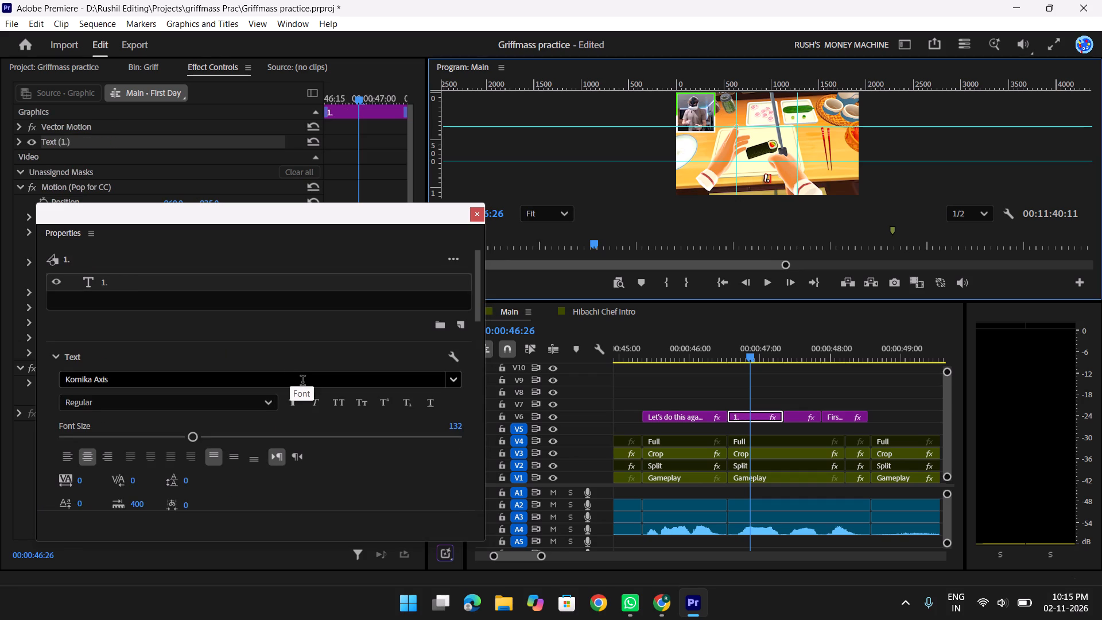
key("BackSpace")
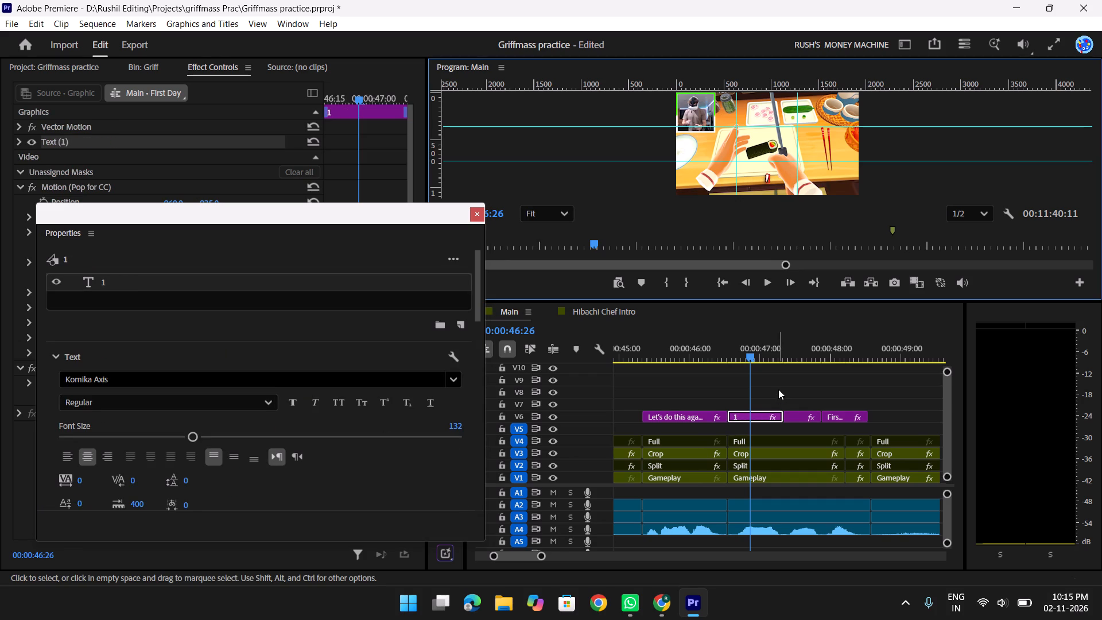
left_click(778, 388)
Set the vertical position of the "Let's do this again !!!" caption to 955 and close the text properties.
left_click_drag(749, 349, 810, 353)
left_click(792, 416)
left_click_drag(805, 355, 785, 358)
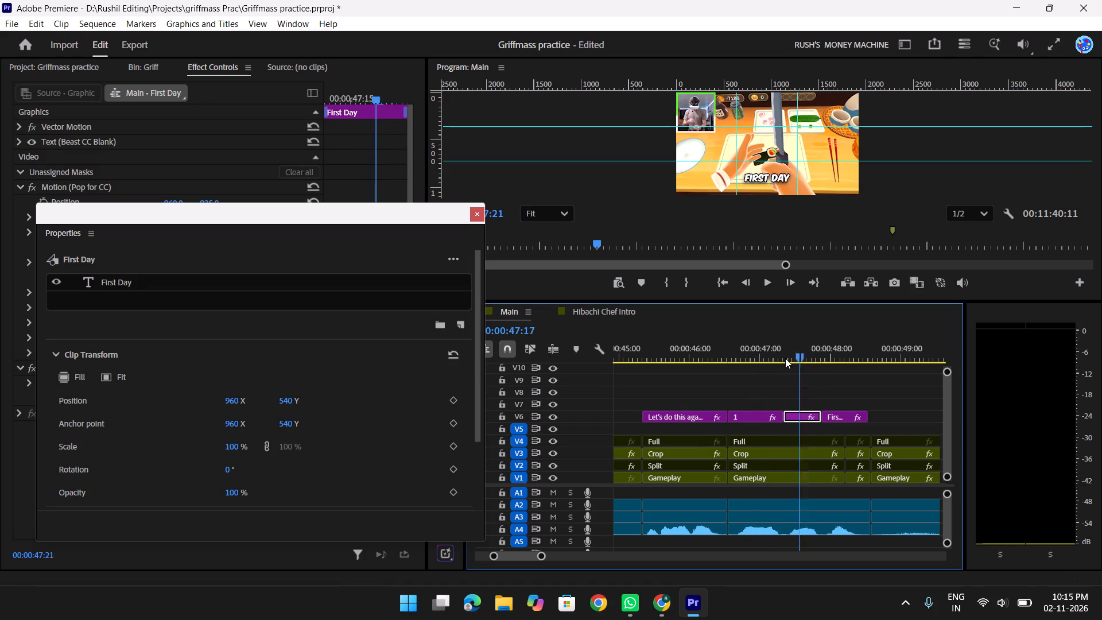
left_click_drag(785, 358, 678, 378)
left_click(705, 420)
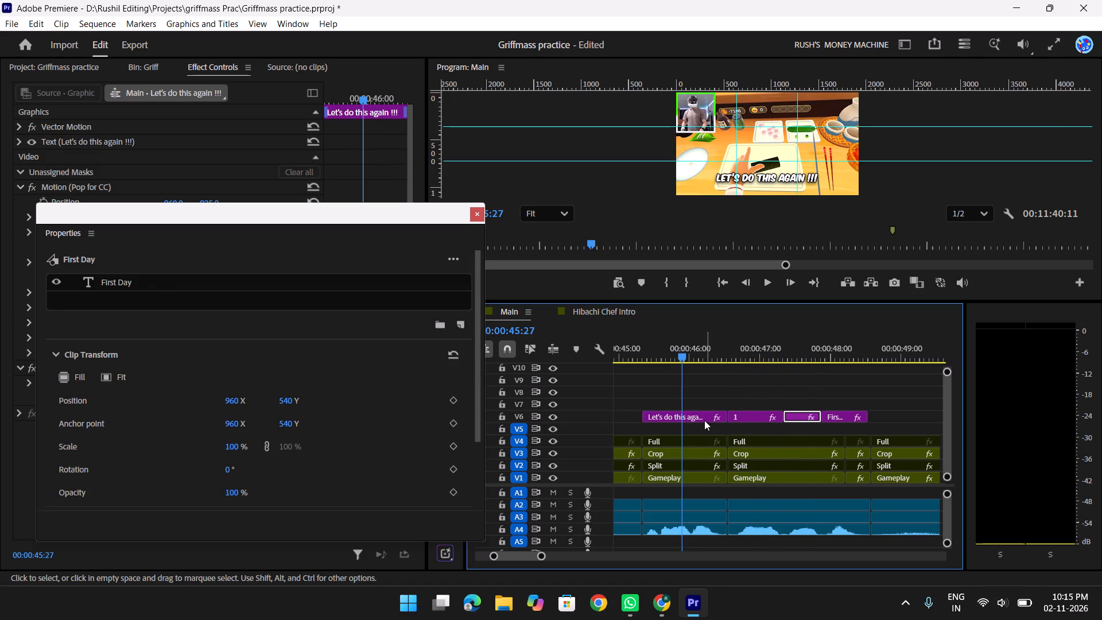
left_click_drag(241, 214, 269, 275)
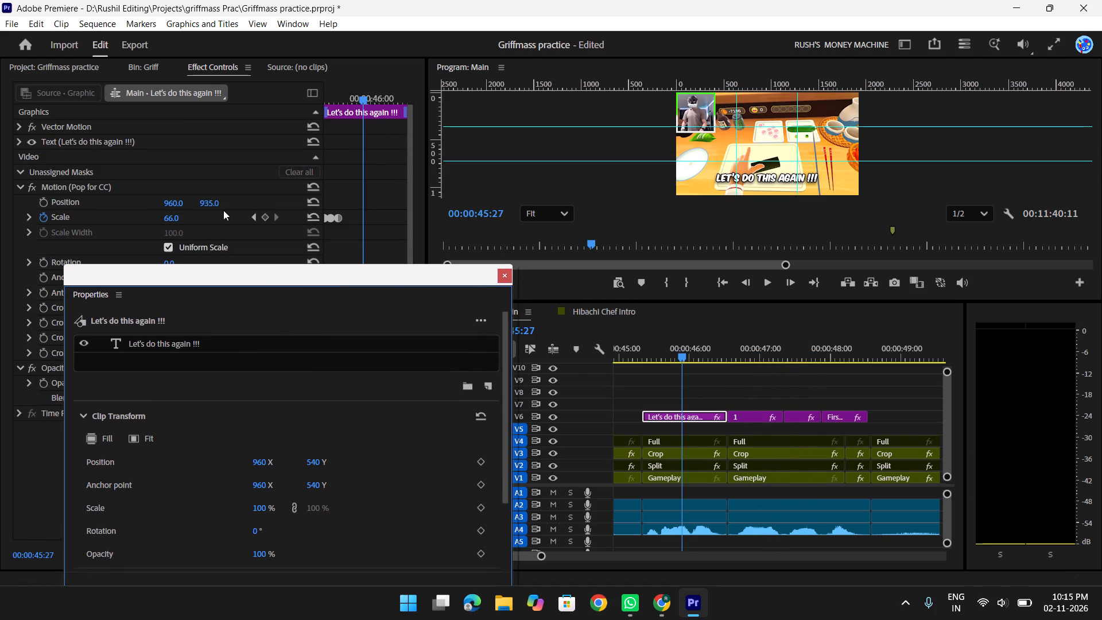
left_click(213, 204)
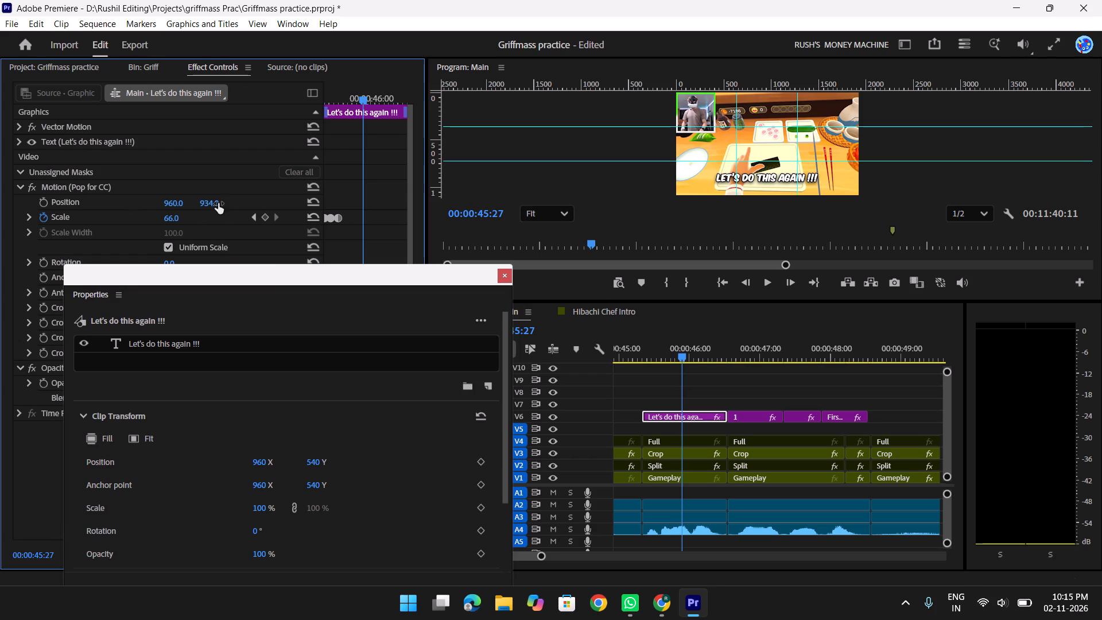
left_click(207, 203)
type("955")
key("Return")
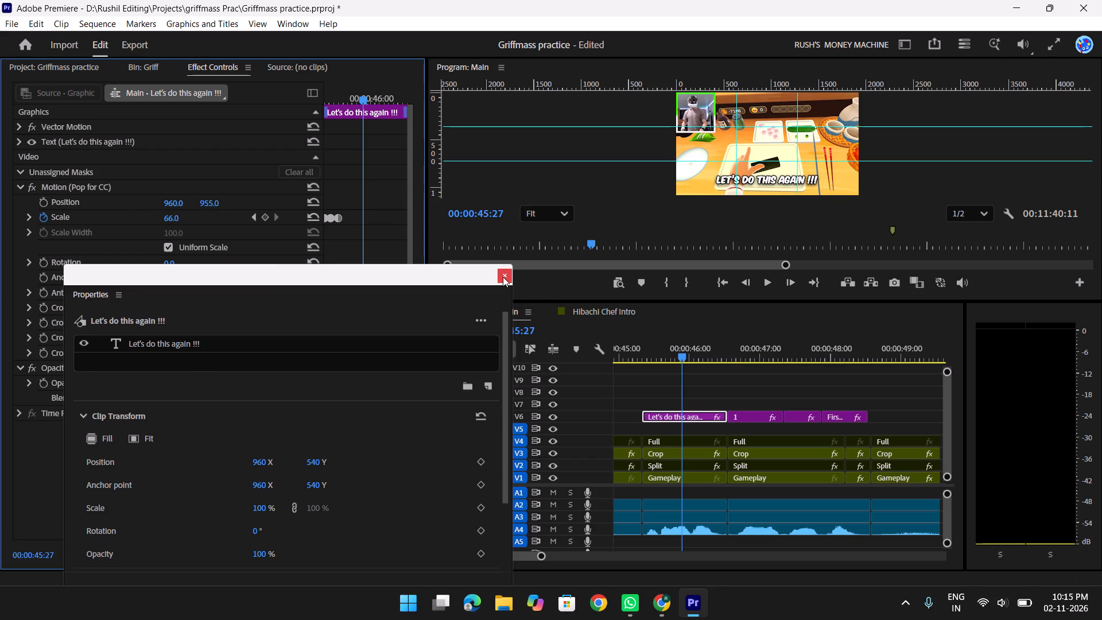
left_click(503, 277)
Set the vertical position of the "1" caption to 955.
left_click_drag(716, 351, 765, 355)
left_click(751, 412)
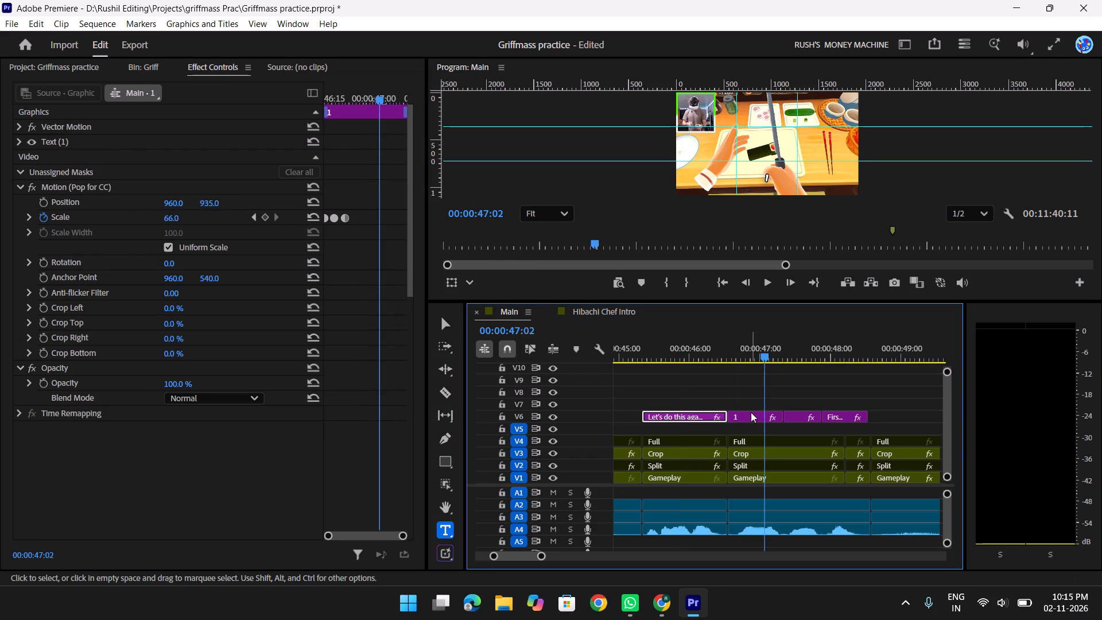
left_click(207, 206)
type("955")
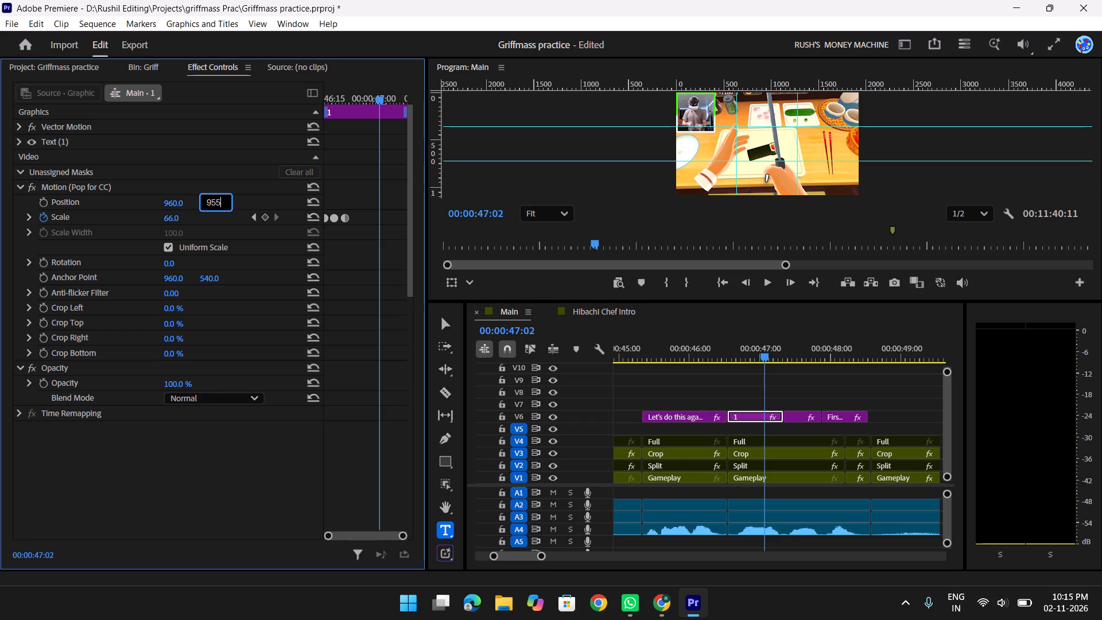
key("Return")
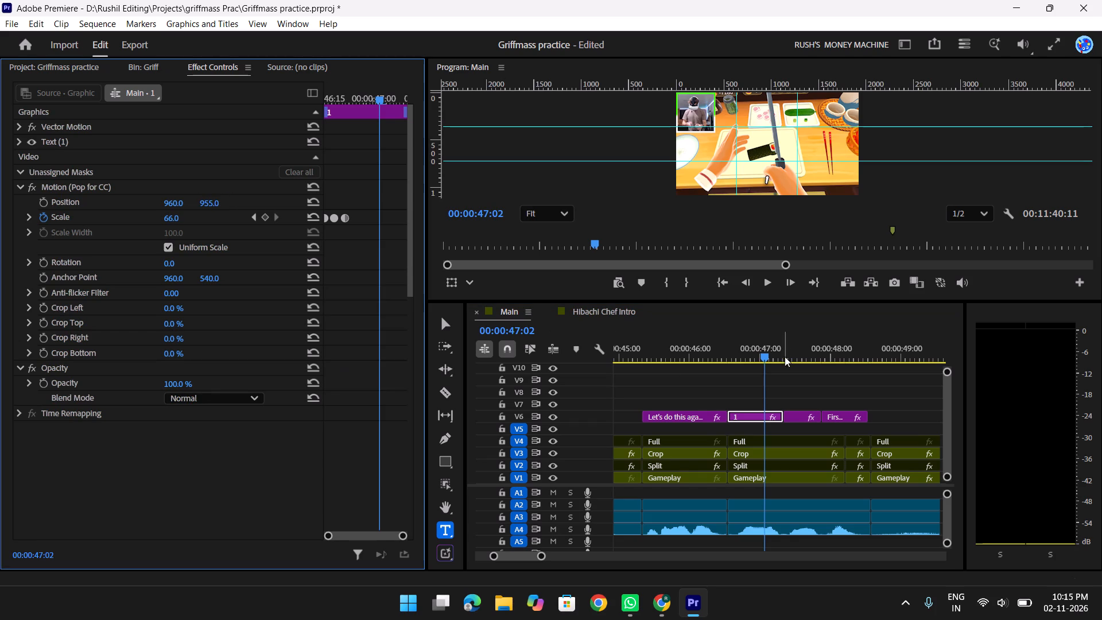
Recheck the dialogue up to 00:00:47:15 and set the vertical position of the "First Day" caption following "1" to 955.
left_click_drag(758, 351, 680, 363)
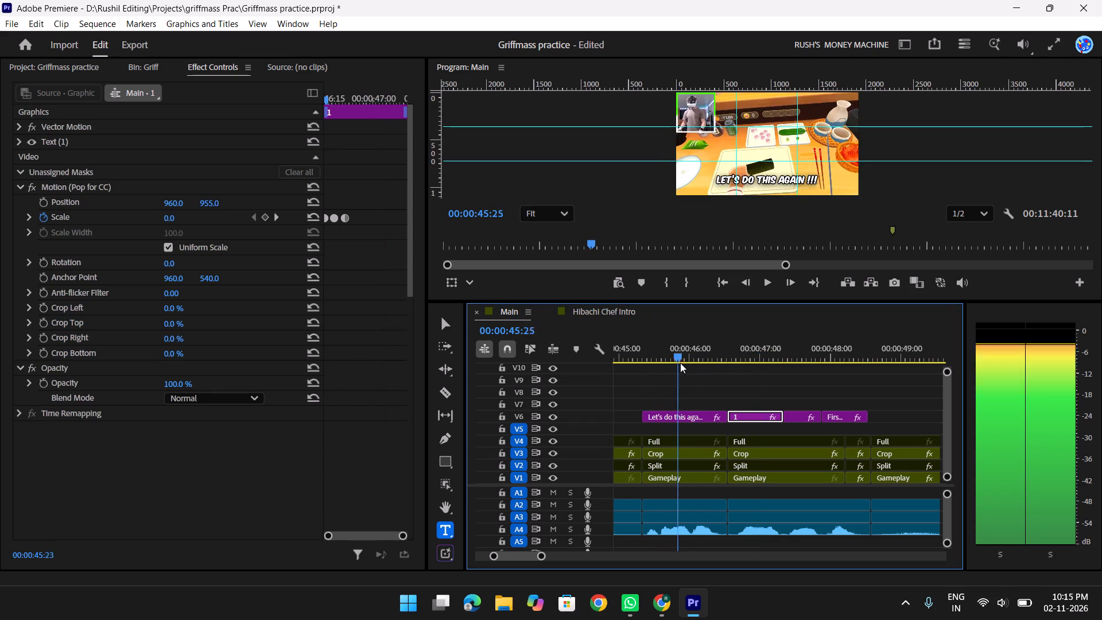
left_click_drag(680, 363, 796, 363)
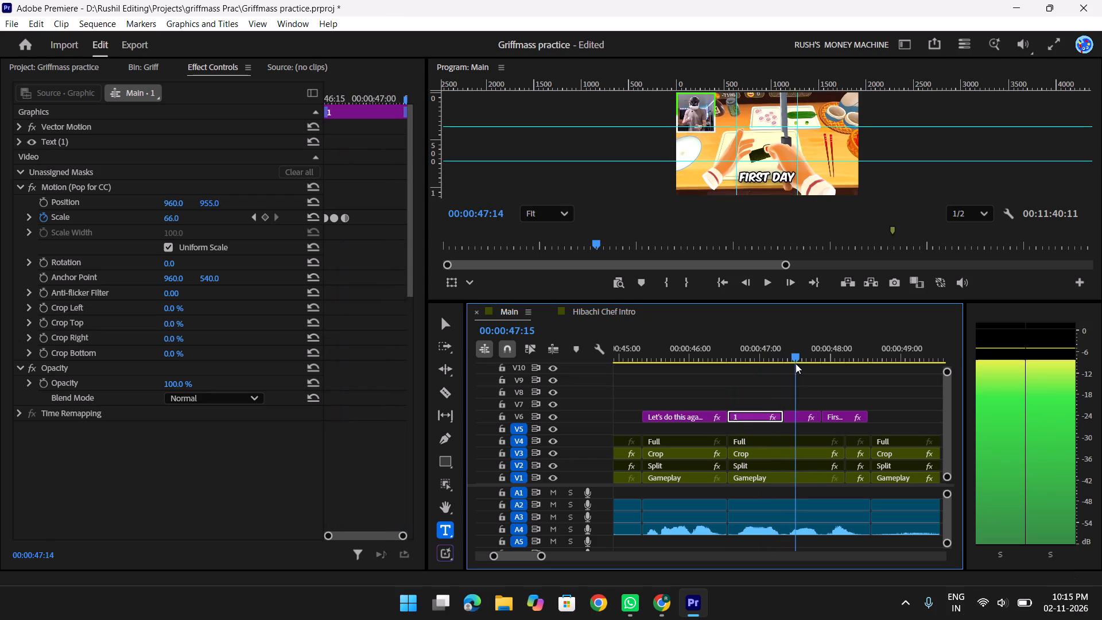
left_click_drag(796, 363, 796, 363)
left_click(791, 418)
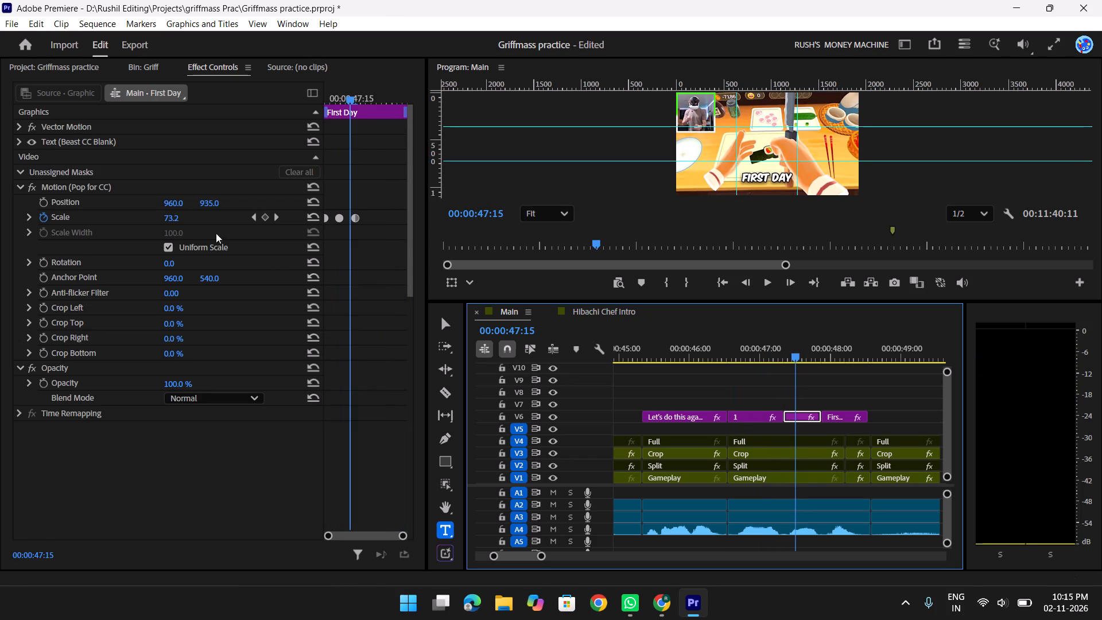
left_click(209, 200)
type("955")
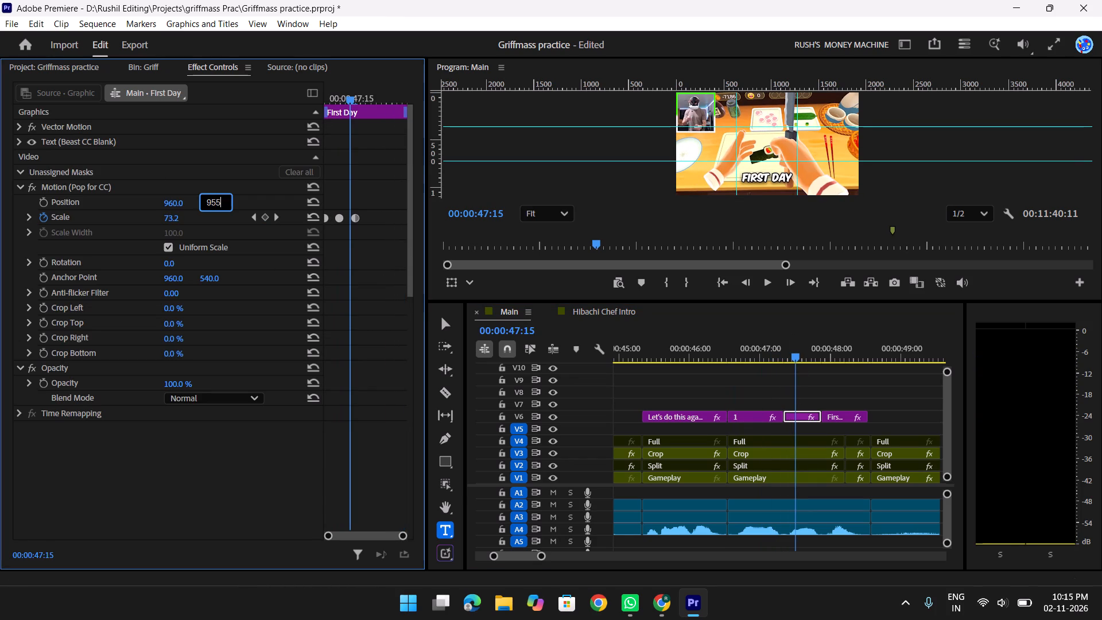
key("Return")
Replace the text of the "First Day" caption at 00:00:47:15 with "2" and close the text properties.
key("shift+s")
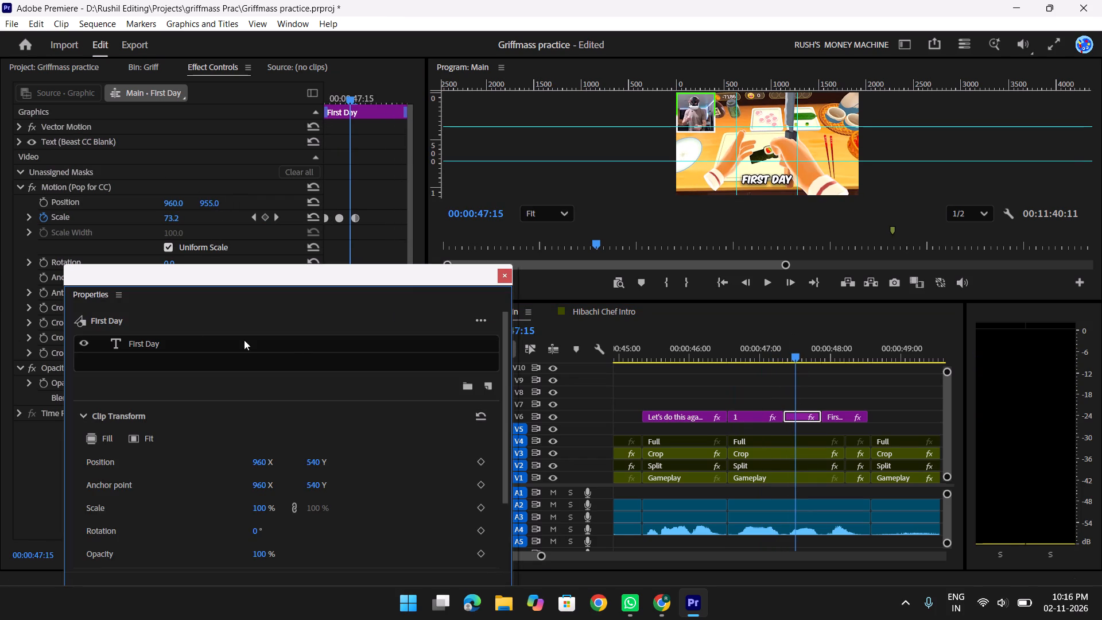
double_click(185, 335)
key("BackSpace")
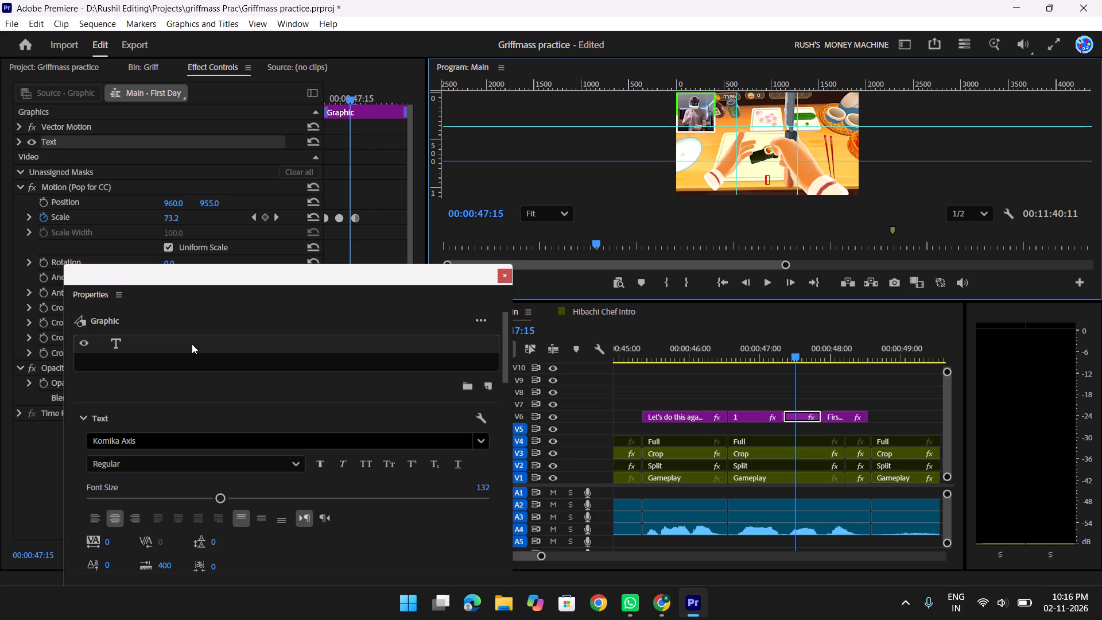
key("2")
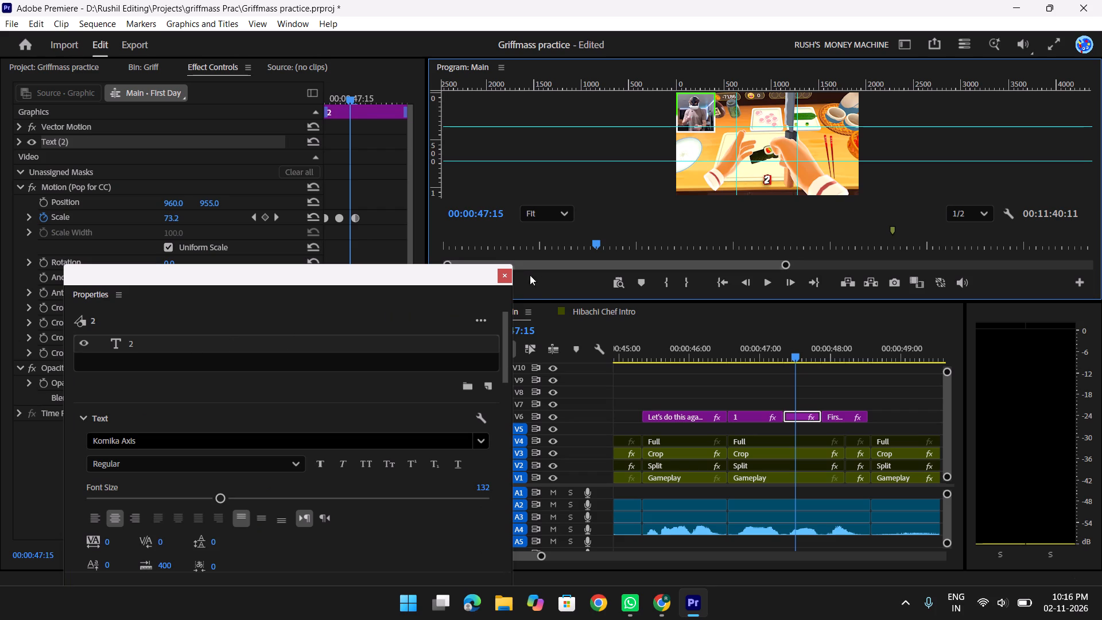
left_click(503, 275)
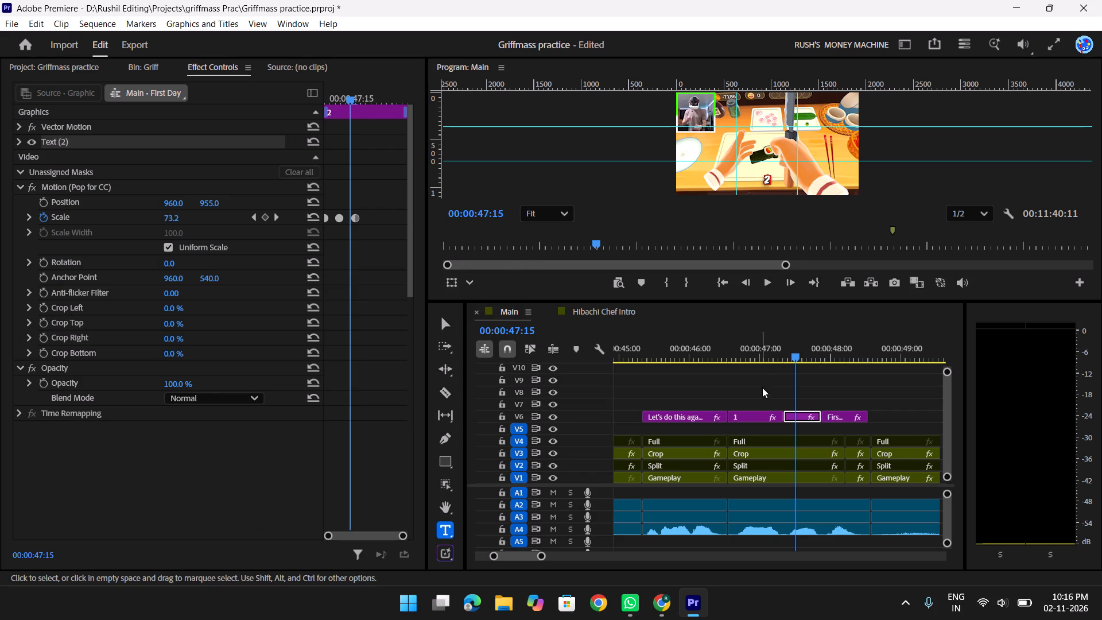
Replace the text of the remaining "First Day" caption at 00:00:48:07 with "....." and close the text properties.
left_click_drag(794, 350, 848, 355)
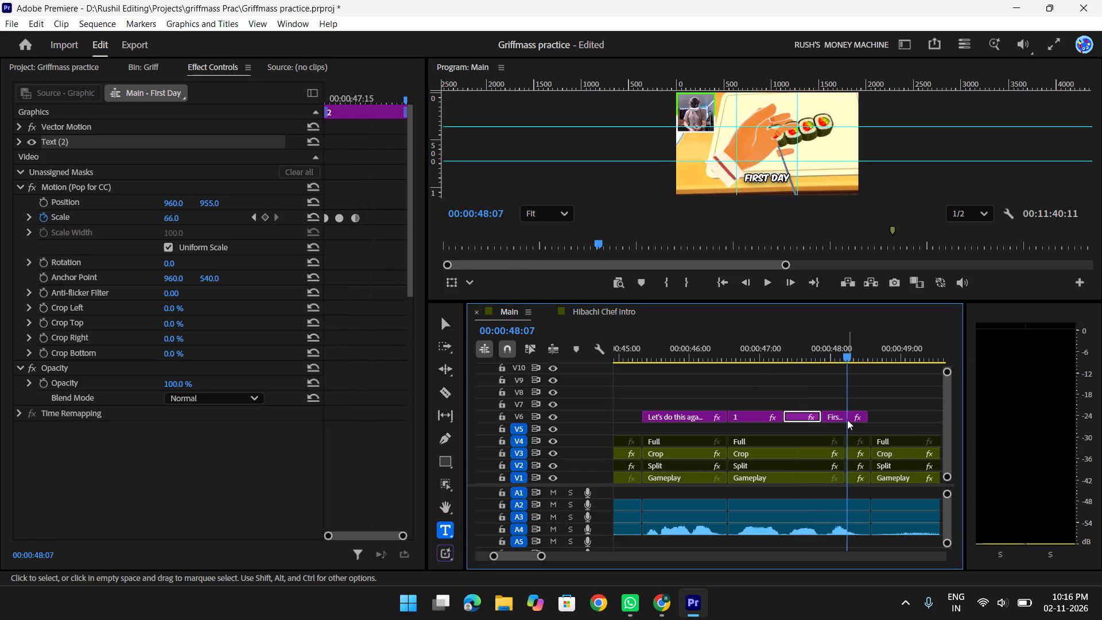
left_click(847, 420)
key("shift+s")
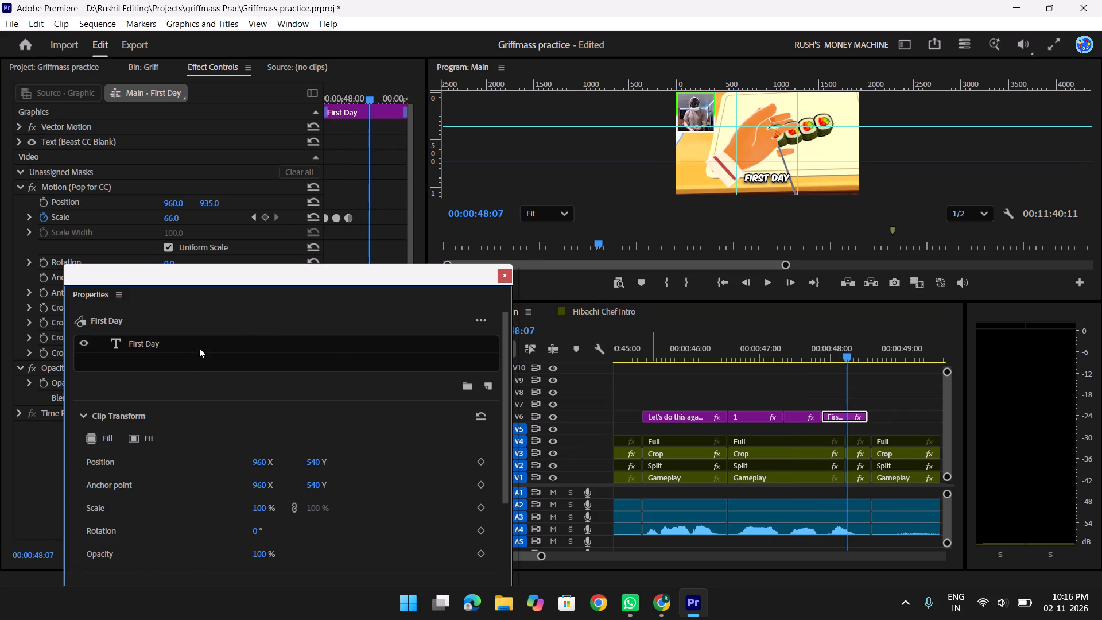
double_click(198, 343)
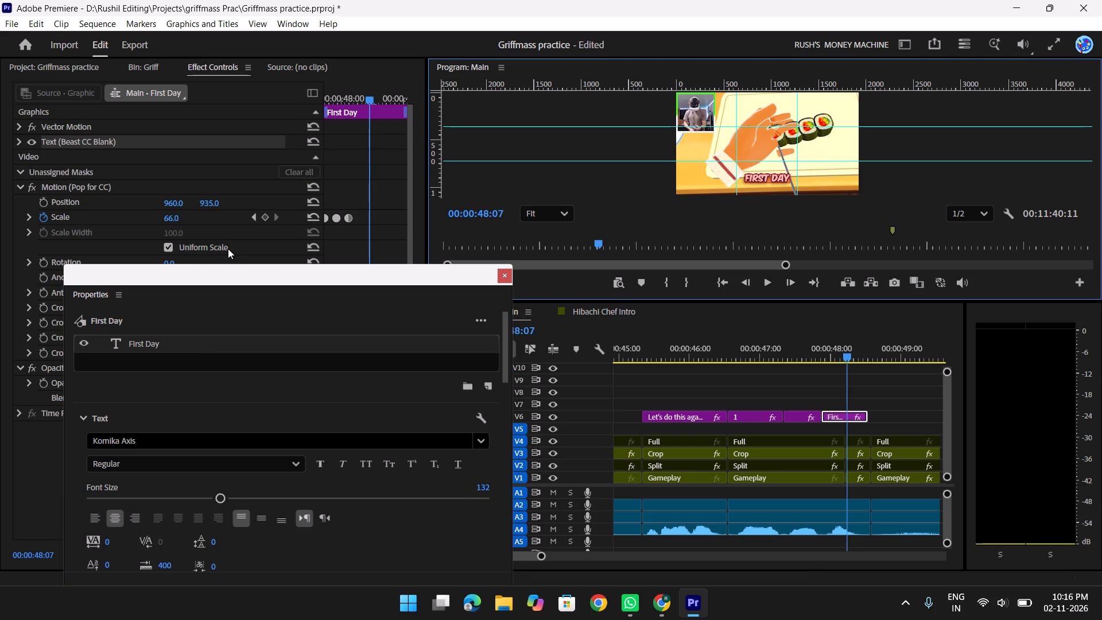
type("....")
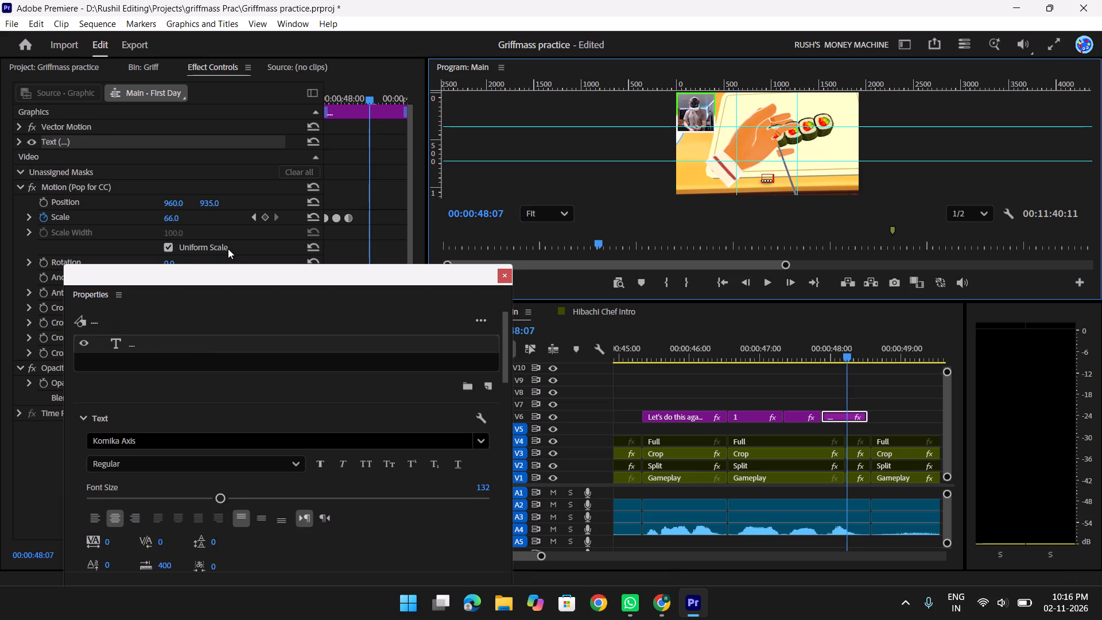
key("period")
left_click(509, 277)
Set the vertical position of the dotted caption at 00:00:48:07 to 955.
left_click(211, 207)
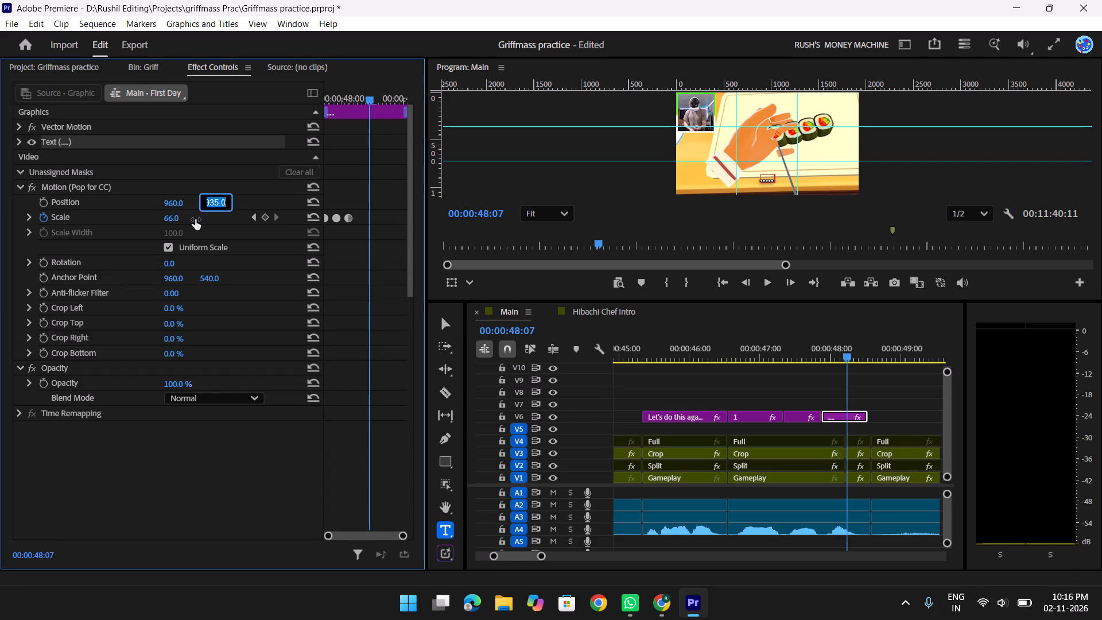
type("955")
key("Return")
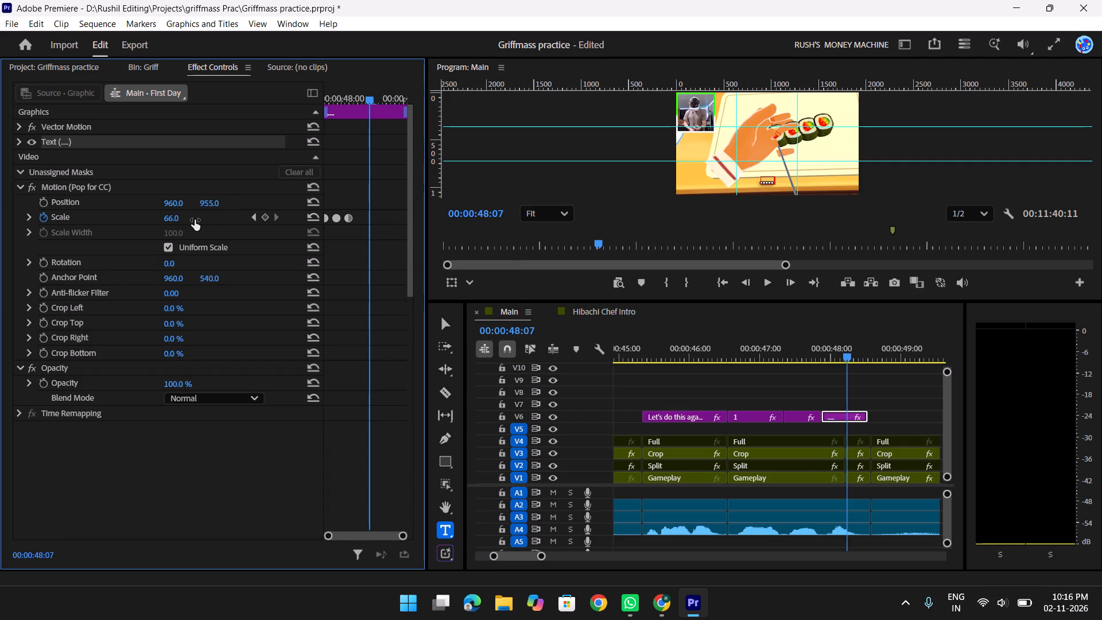
Scrub back and forth between 00:00:45:07 and 00:00:49:01 to check the new captions against the dialogue, and deselect the dotted caption.
left_click_drag(846, 351, 905, 351)
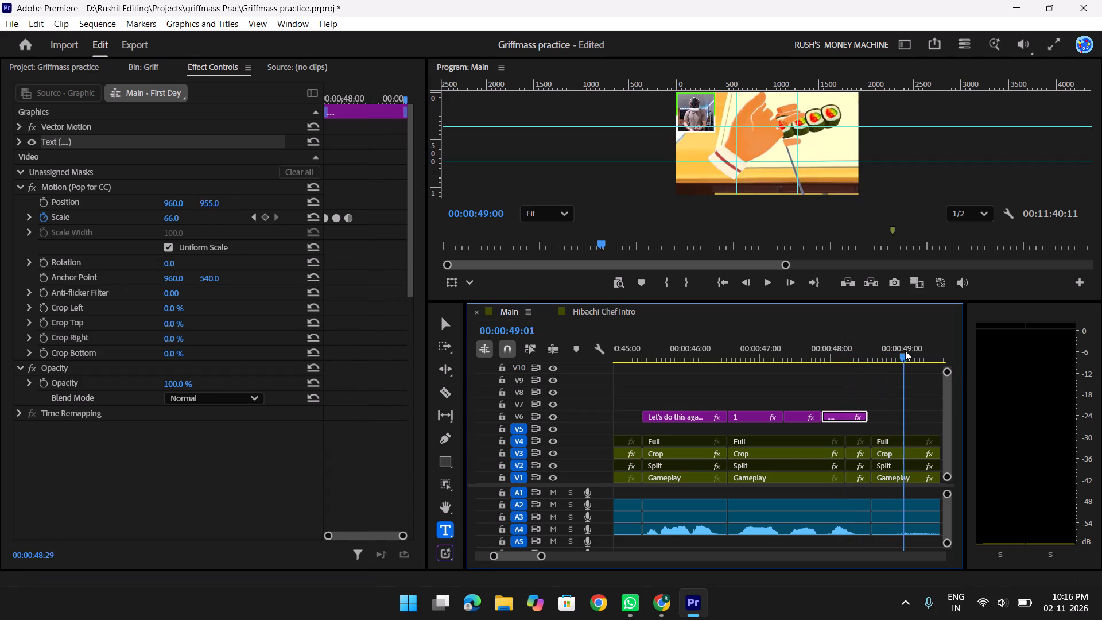
left_click_drag(905, 351, 637, 362)
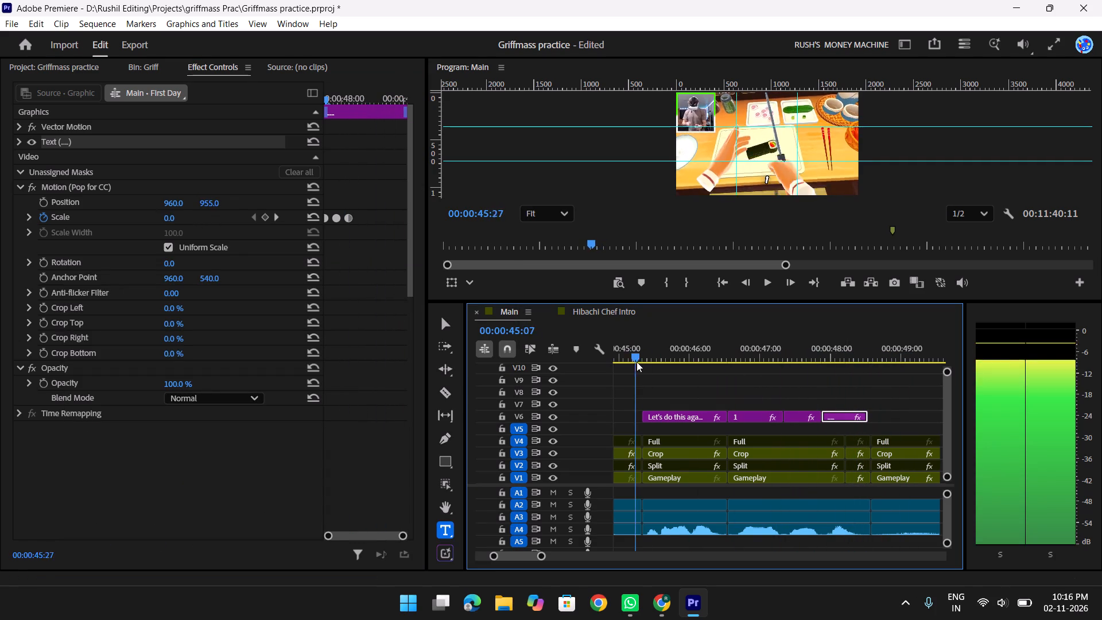
left_click_drag(637, 362, 786, 362)
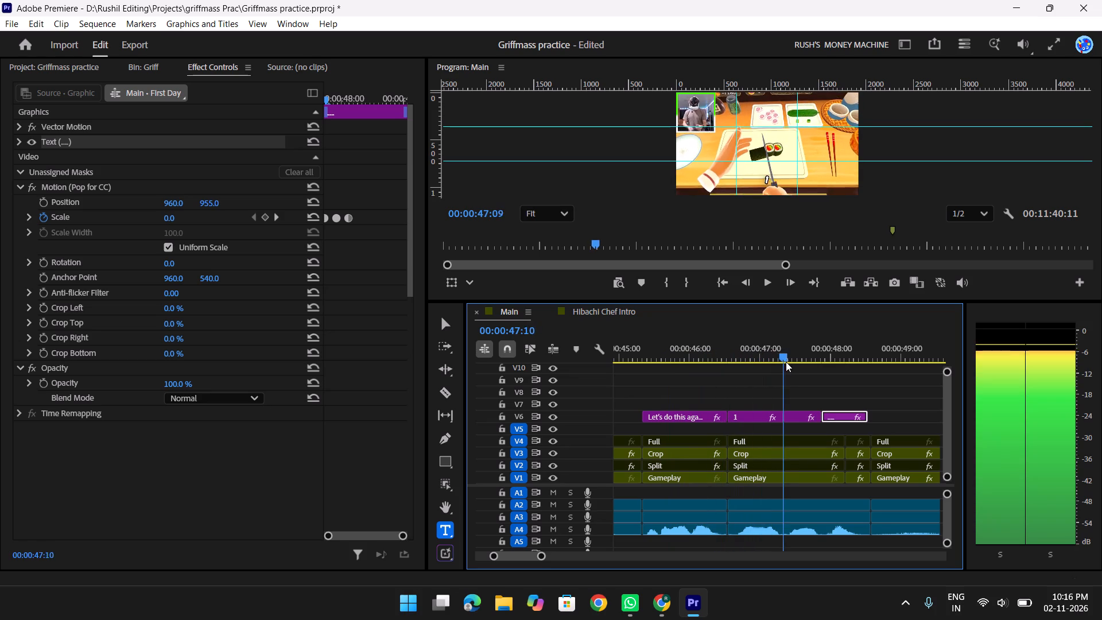
left_click_drag(786, 362, 695, 362)
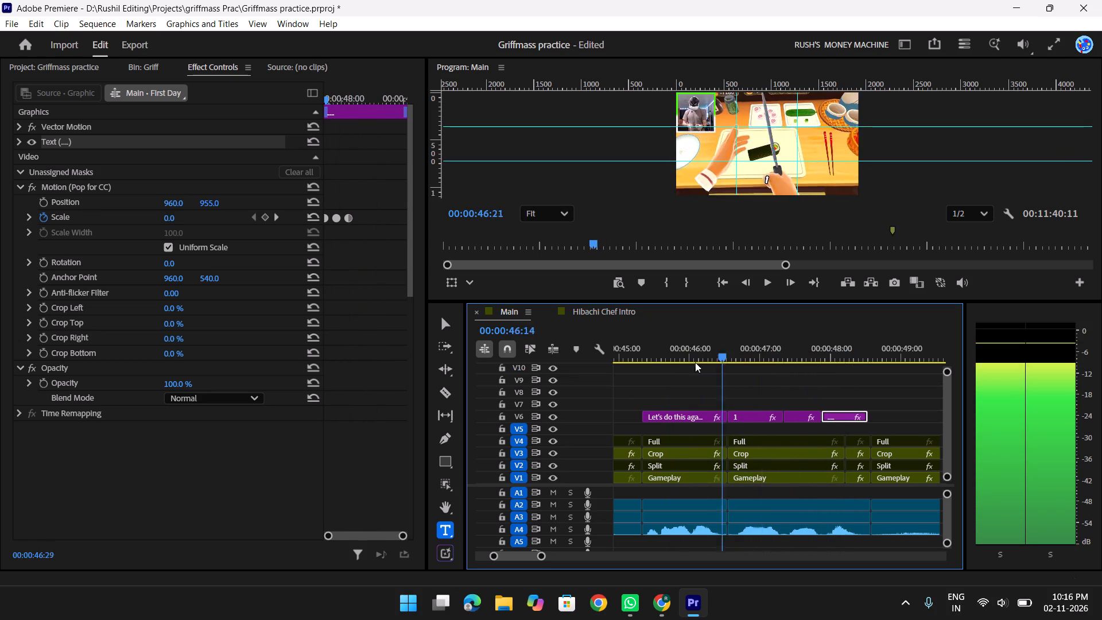
left_click_drag(695, 362, 646, 361)
left_click(713, 375)
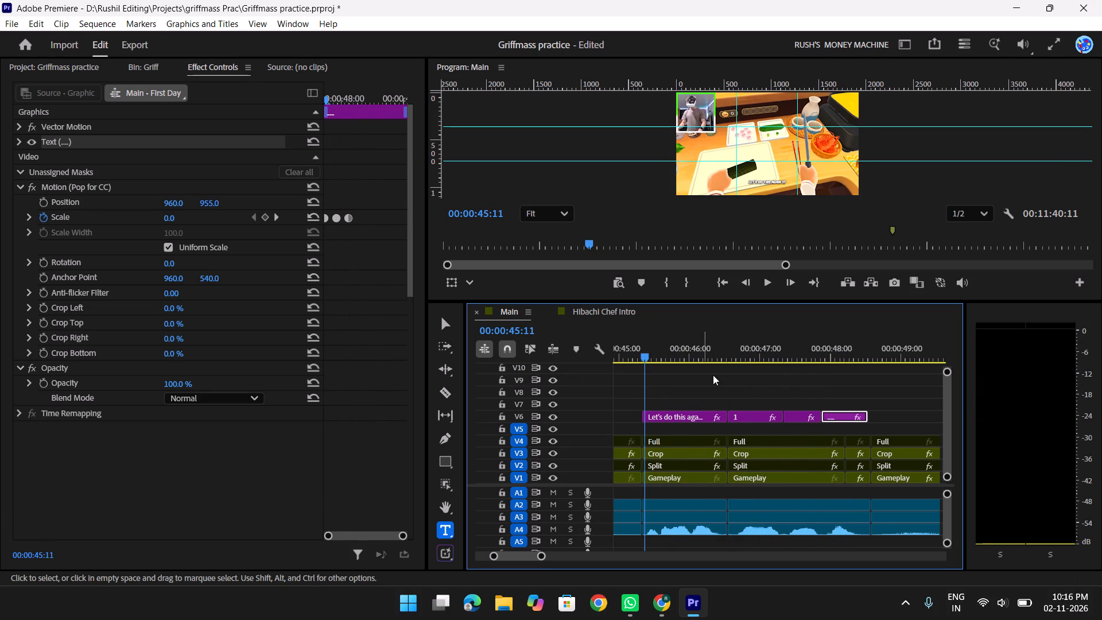
Save the Griffmass practice project with the updated captions.
type("yy")
key("y")
key("y")
key("y")
key("y")
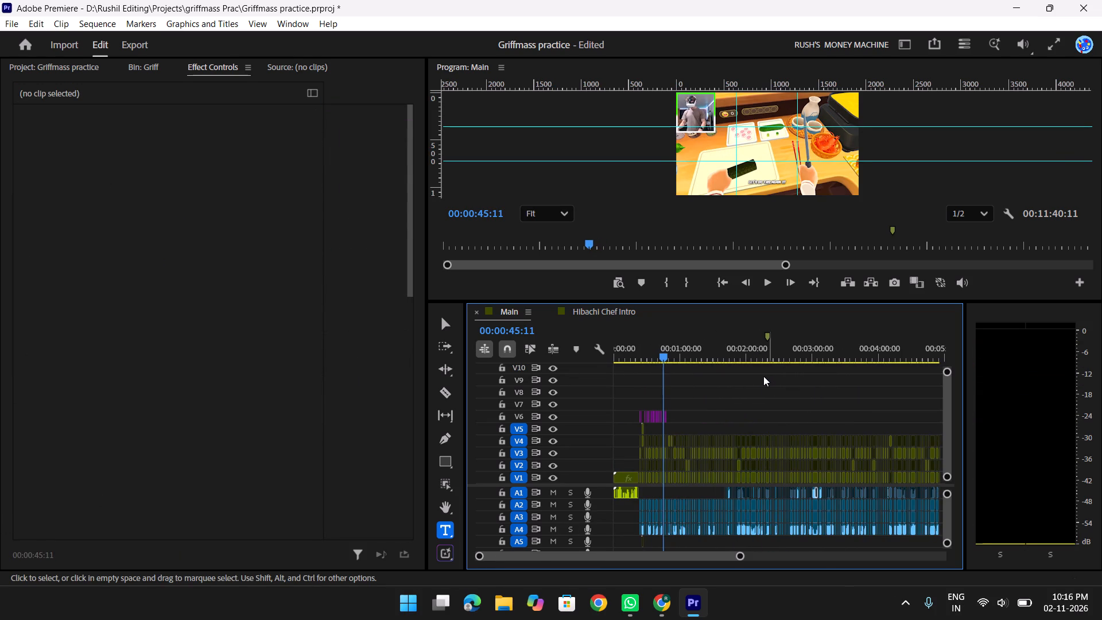
left_click_drag(663, 355, 655, 362)
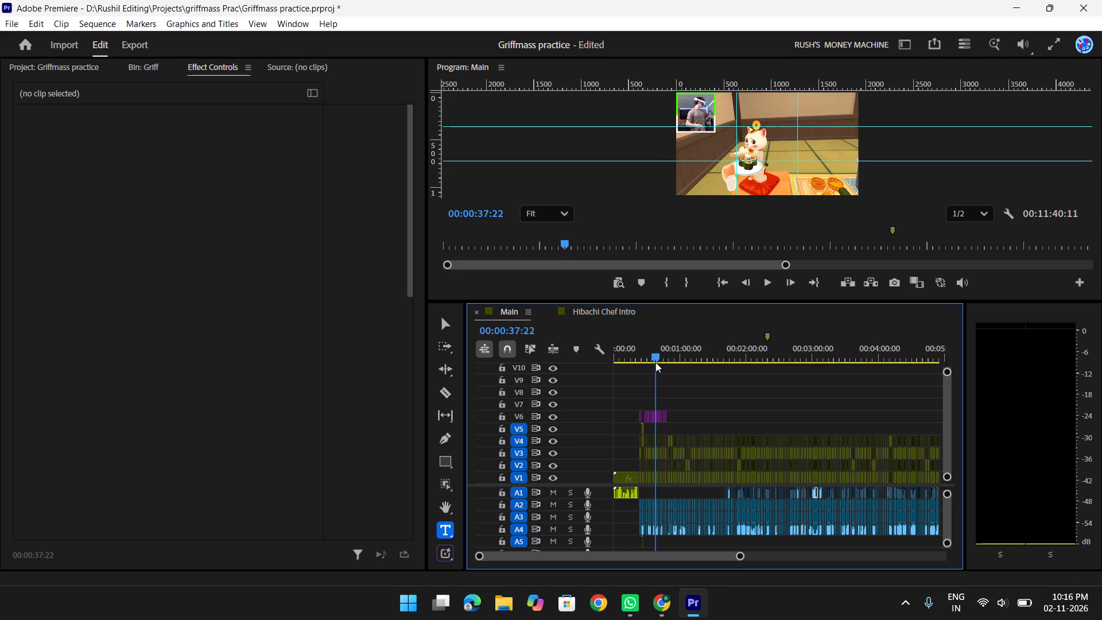
key("ctrl+s")
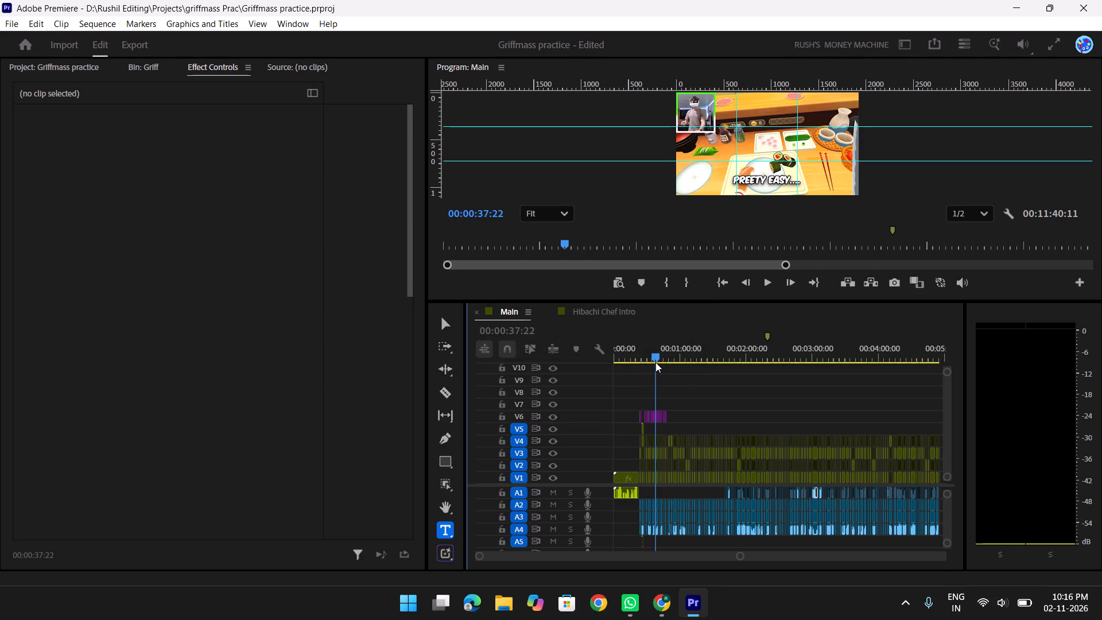
Play the Main sequence full screen from 00:00:00:00 to review the captioned edit.
left_click_drag(655, 359, 588, 355)
key("f")
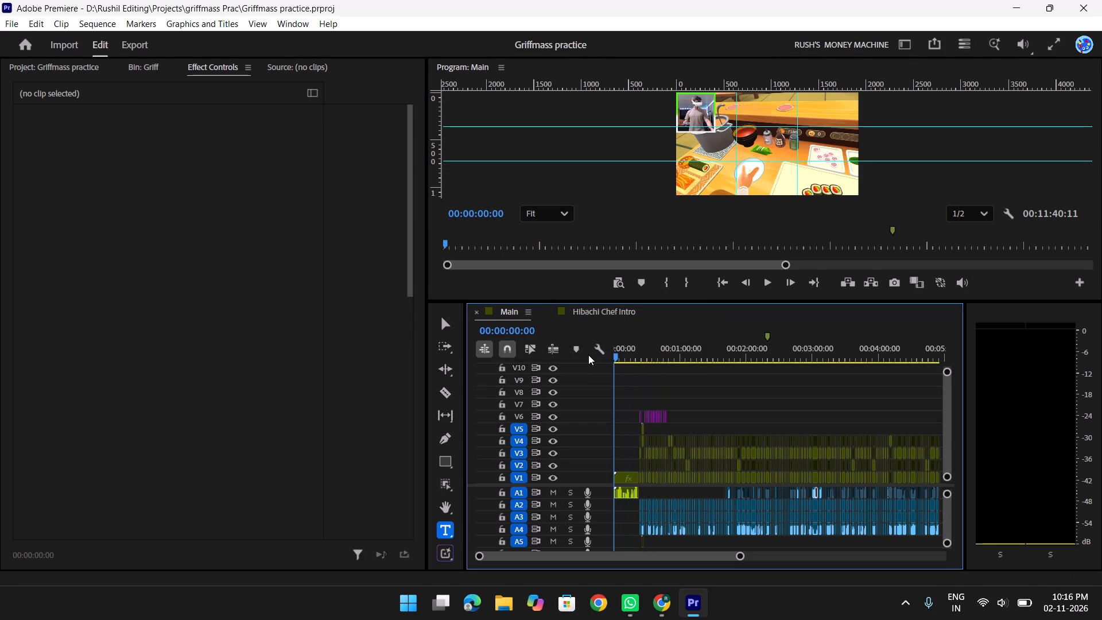
key("space")
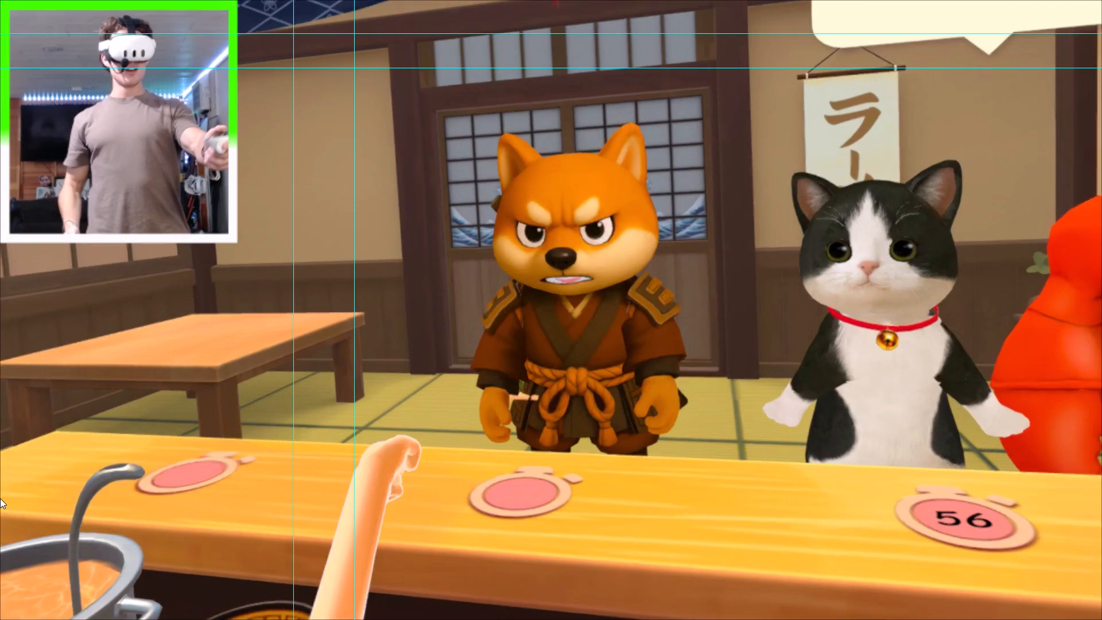
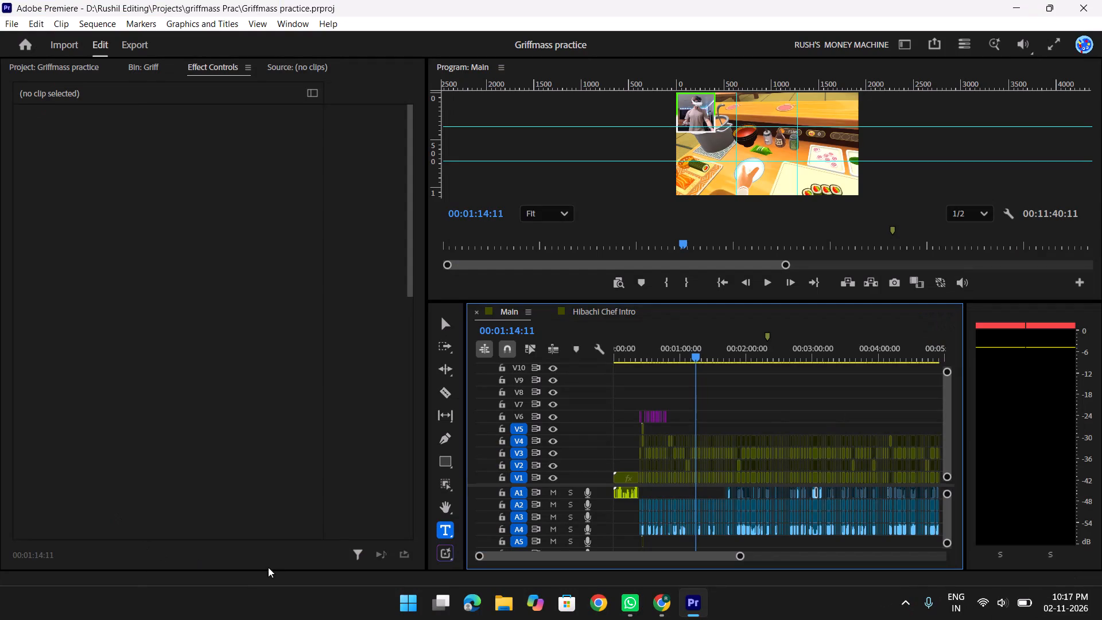
Set the Program Monitor's playback resolution to 1/4.
left_click_drag(697, 350, 603, 361)
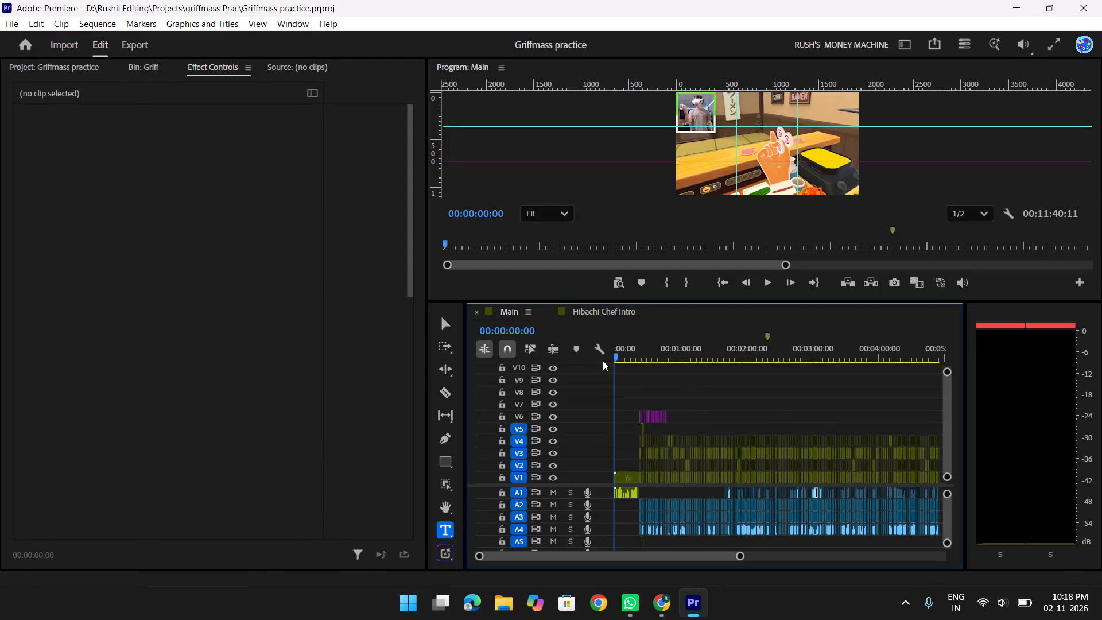
left_click_drag(603, 361, 671, 352)
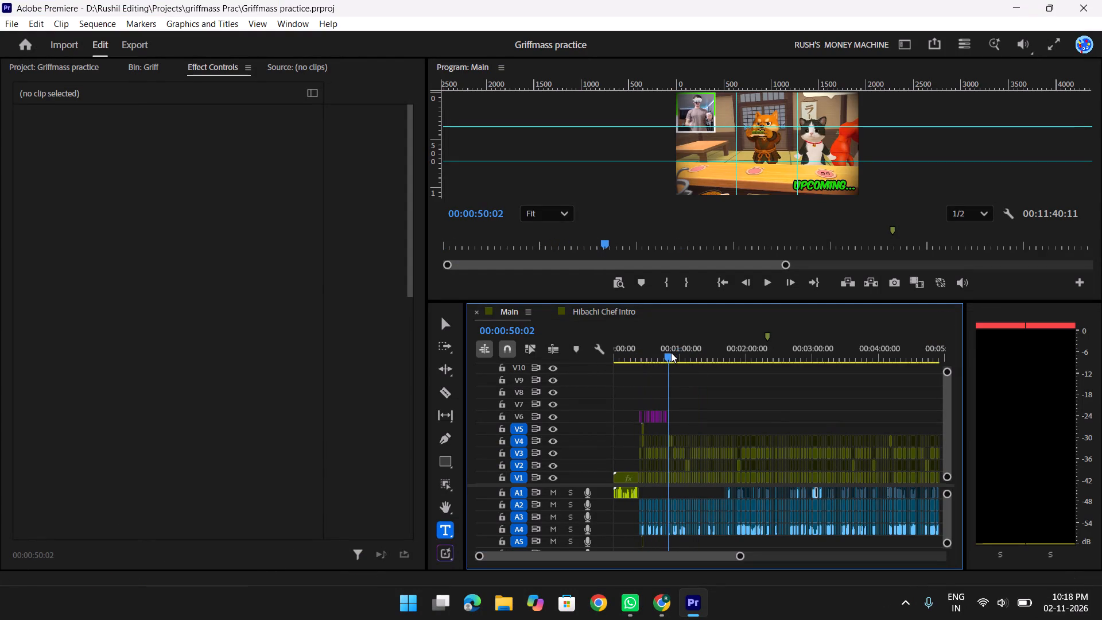
key("t")
key("t")
key("t")
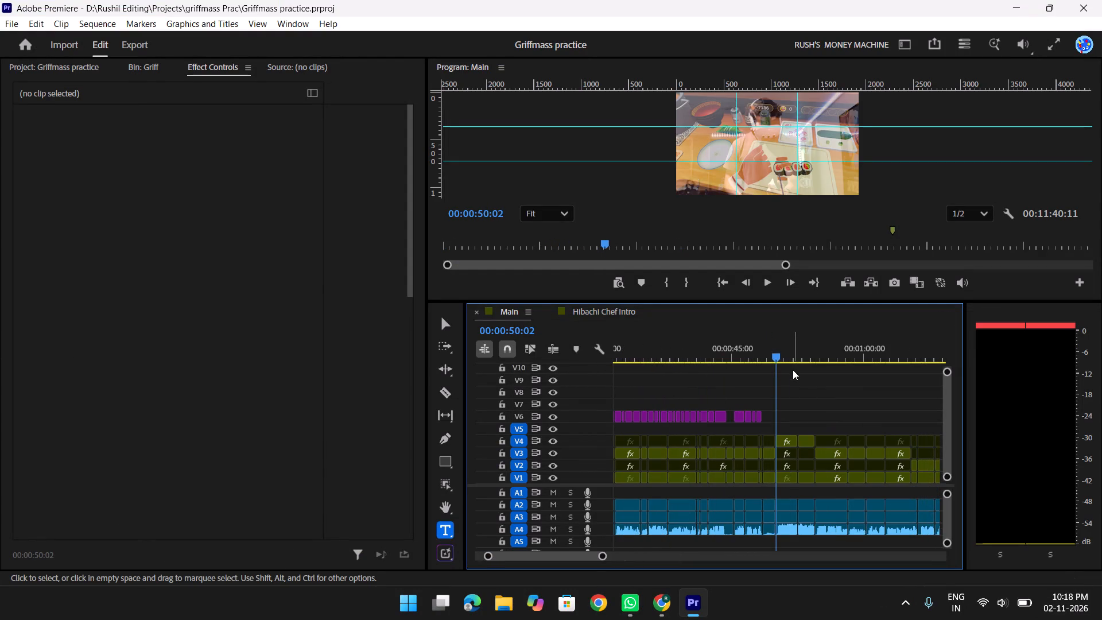
scroll(812, 378, "up", 5)
left_click_drag(800, 355, 682, 349)
left_click(971, 208)
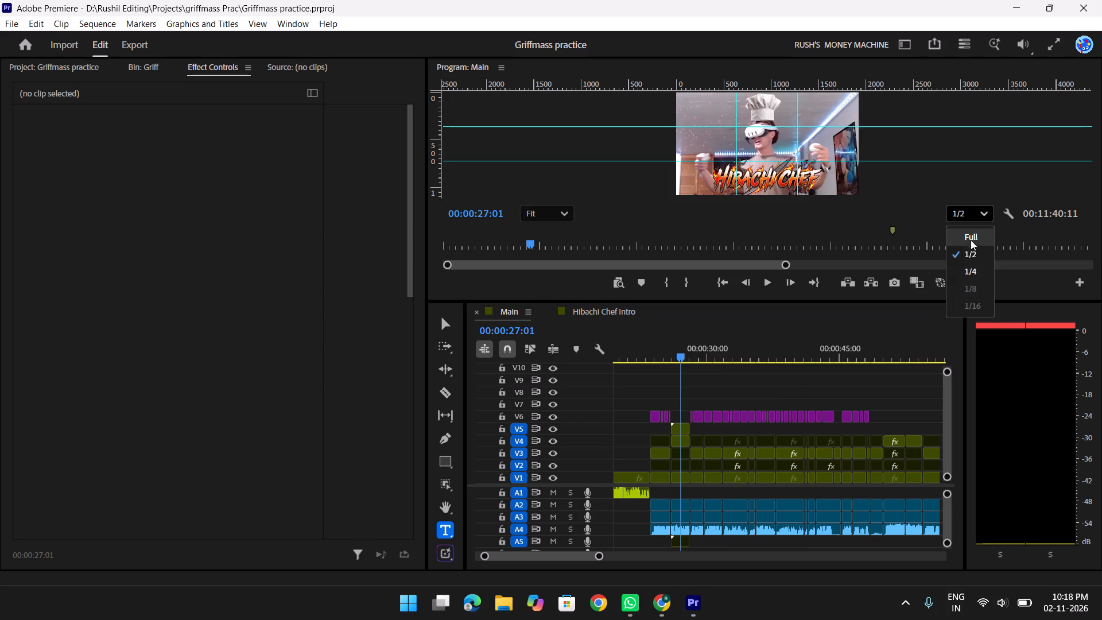
left_click(972, 274)
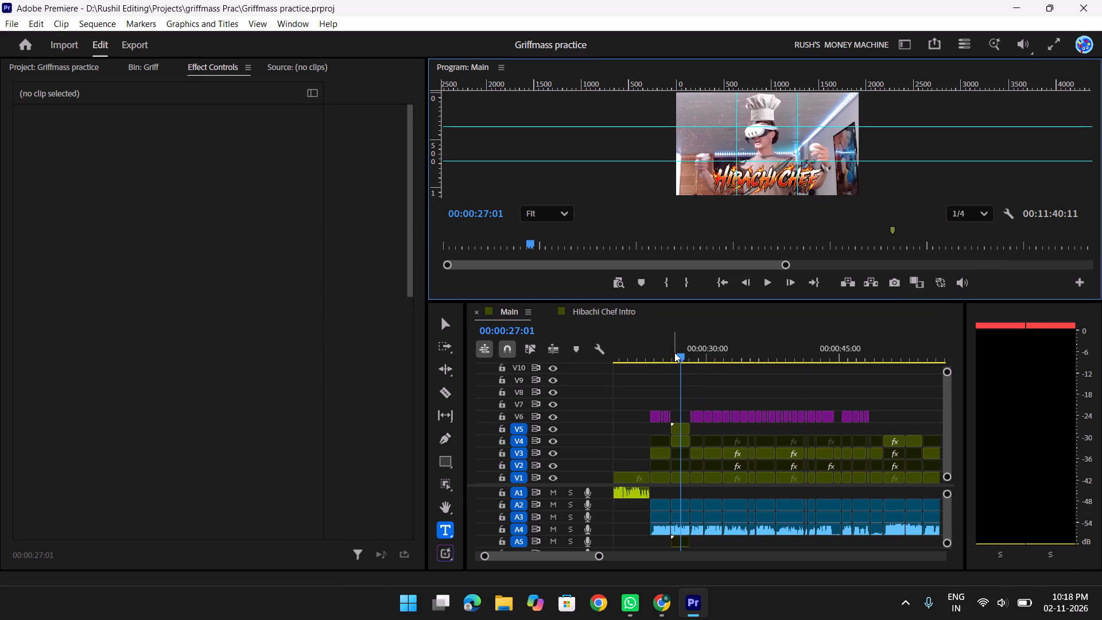
Play the Main sequence full screen from 00:00:23:08 to 00:00:48:29 to review the captioned section.
left_click_drag(674, 352, 650, 352)
key("f")
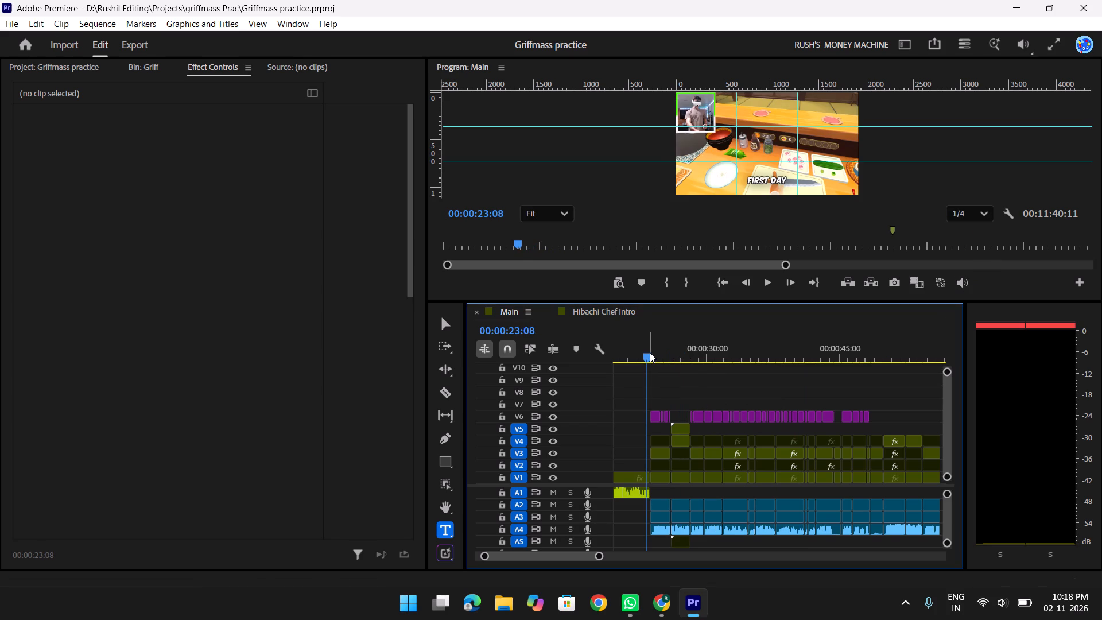
key("space")
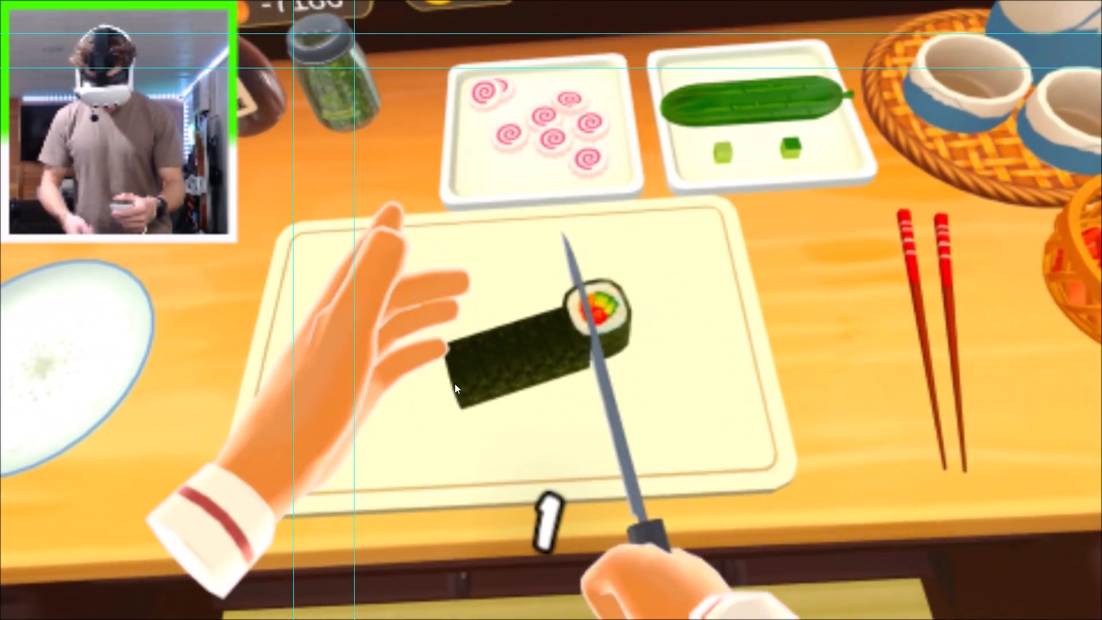
key("space")
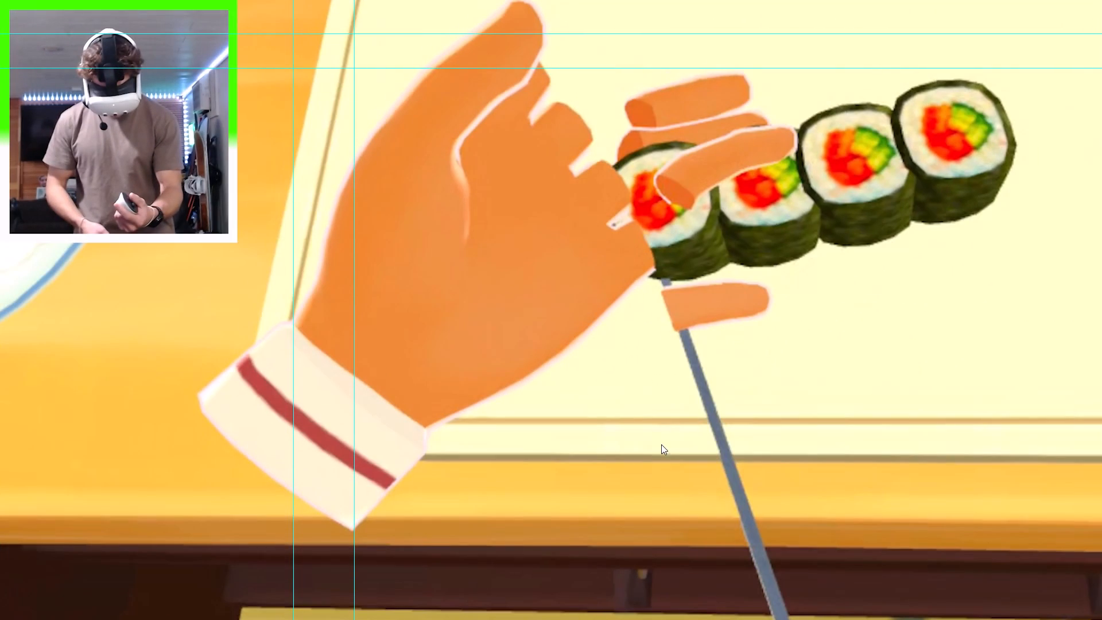
key("f")
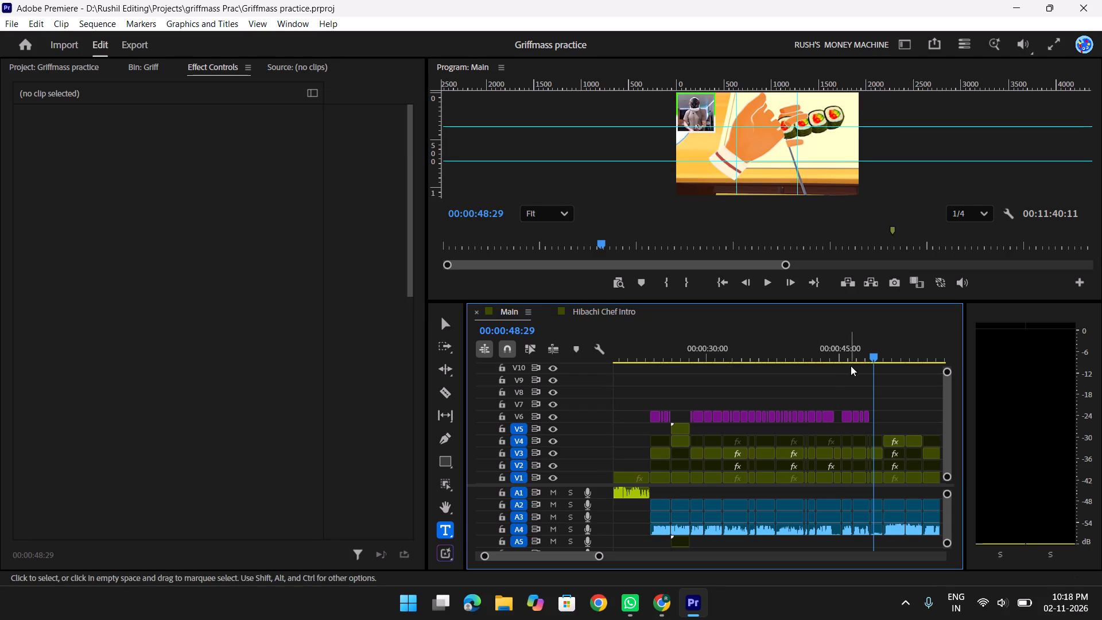
Replay the opening captions "First Day", "on the" and "JOB" in short bursts to check their timing against the dialogue.
left_click_drag(837, 359, 673, 356)
key("t")
type("tt")
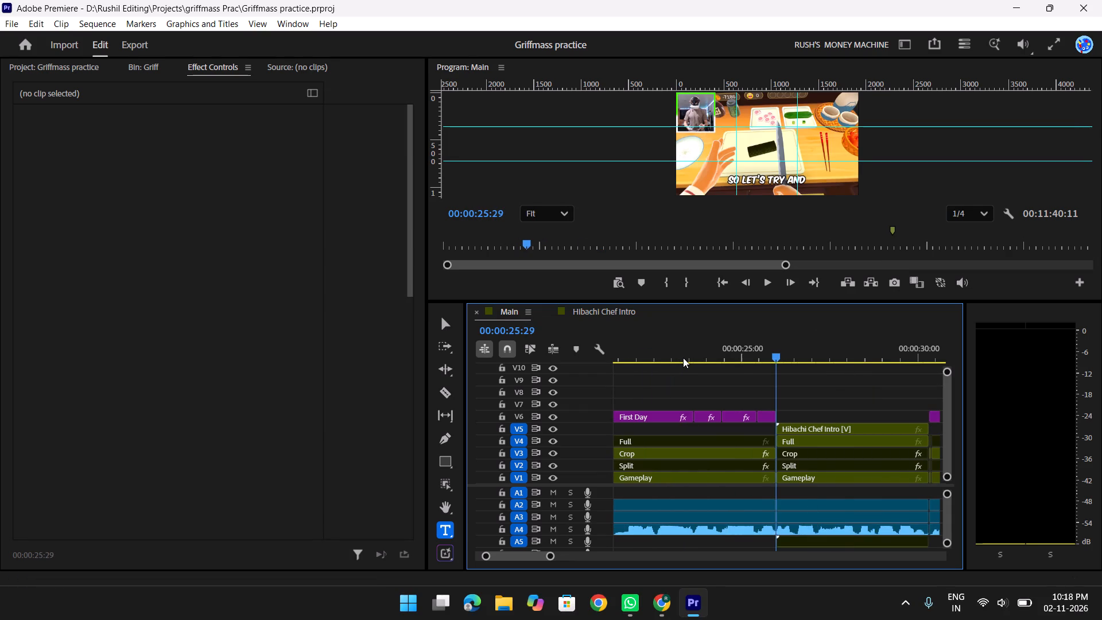
scroll(809, 365, "up", 4)
left_click_drag(789, 345, 677, 358)
key("space")
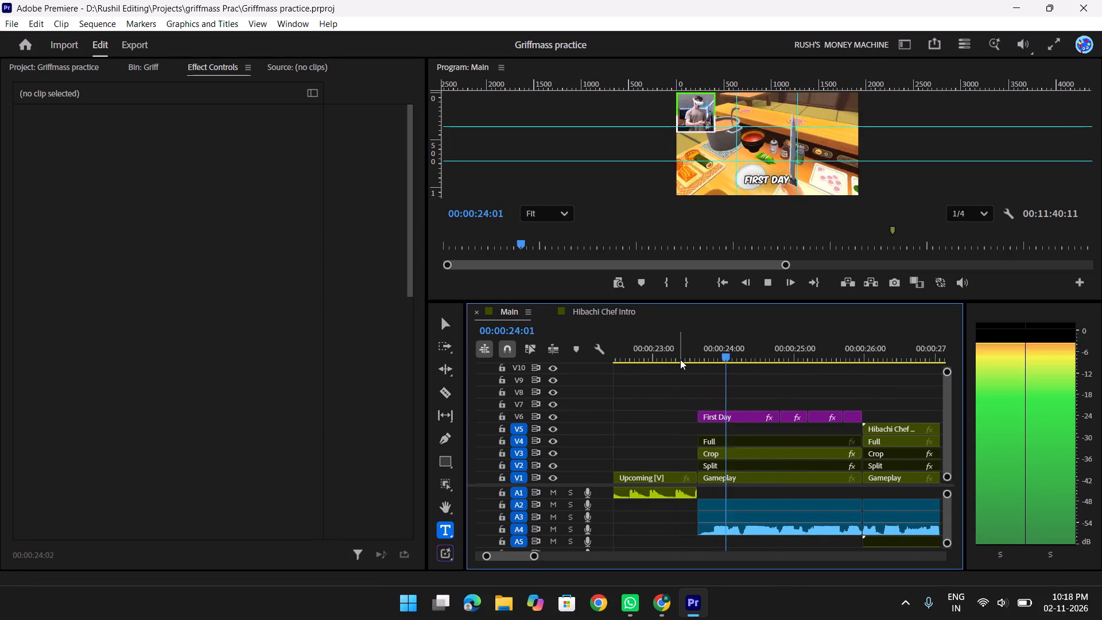
key("space")
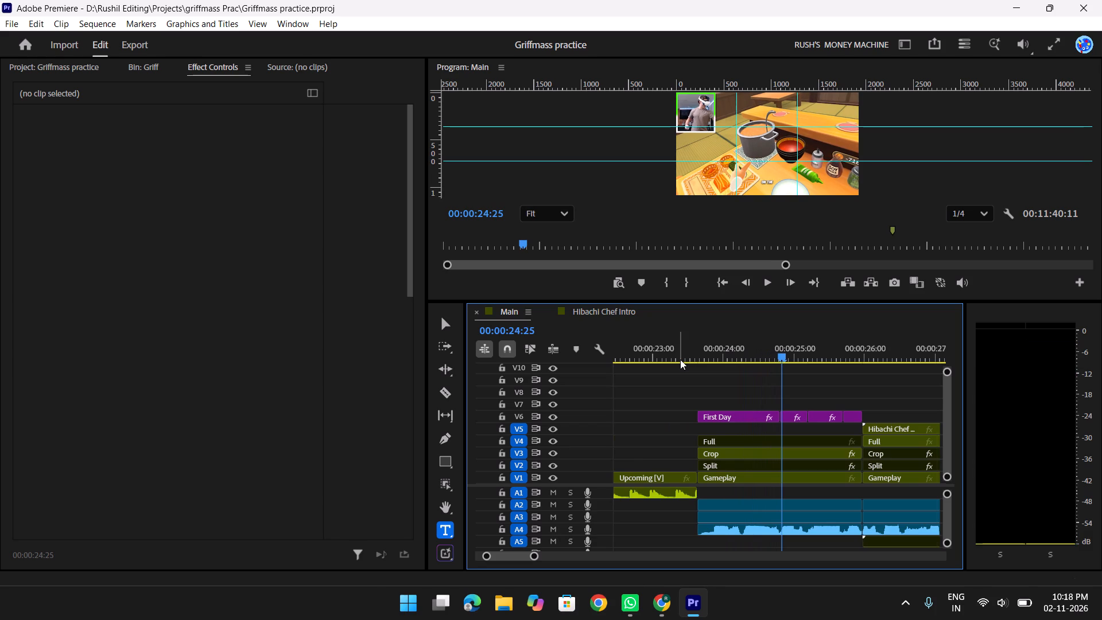
key("t")
key("space")
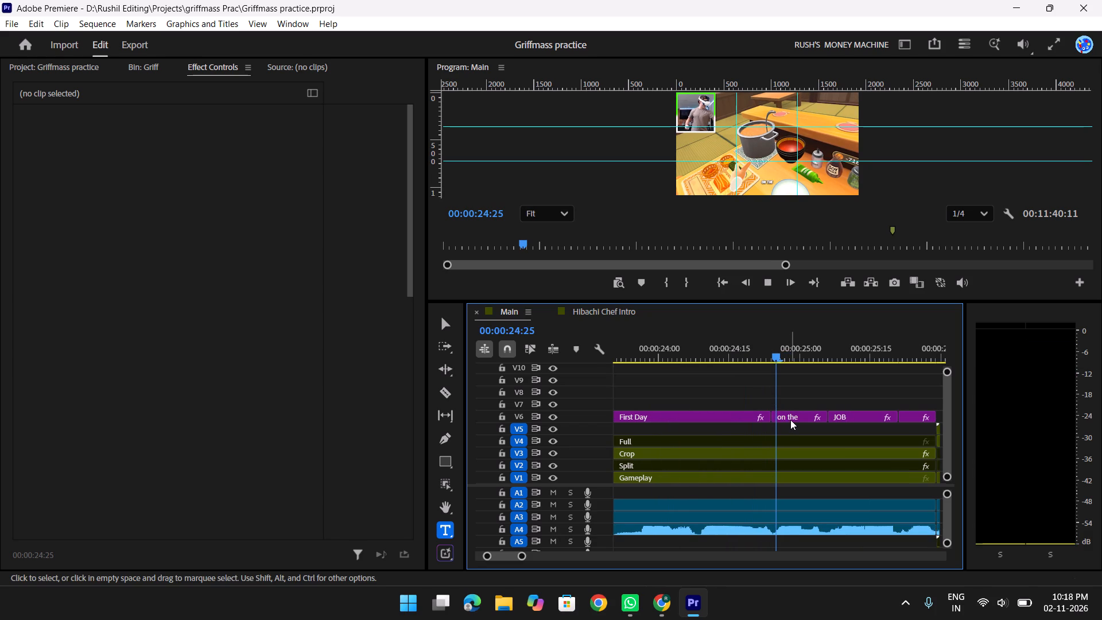
key("space")
key("space")
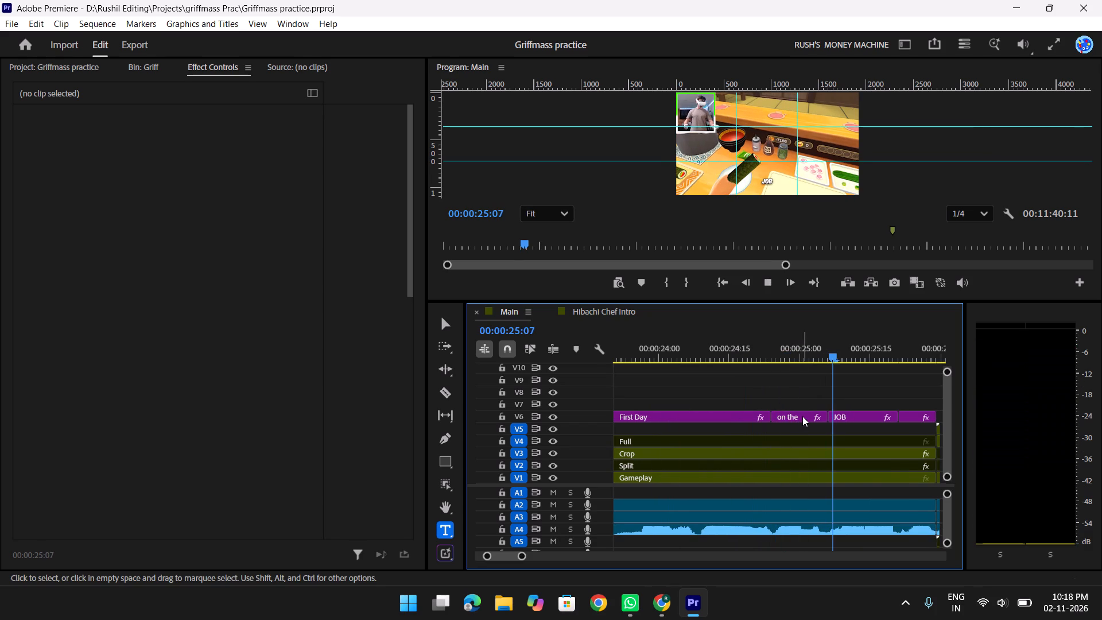
key("space")
Play through the Hibachi Chef intro to the "New environment" and "let's get to Work" captions to check their timing.
key("space")
scroll(802, 416, "down", 1)
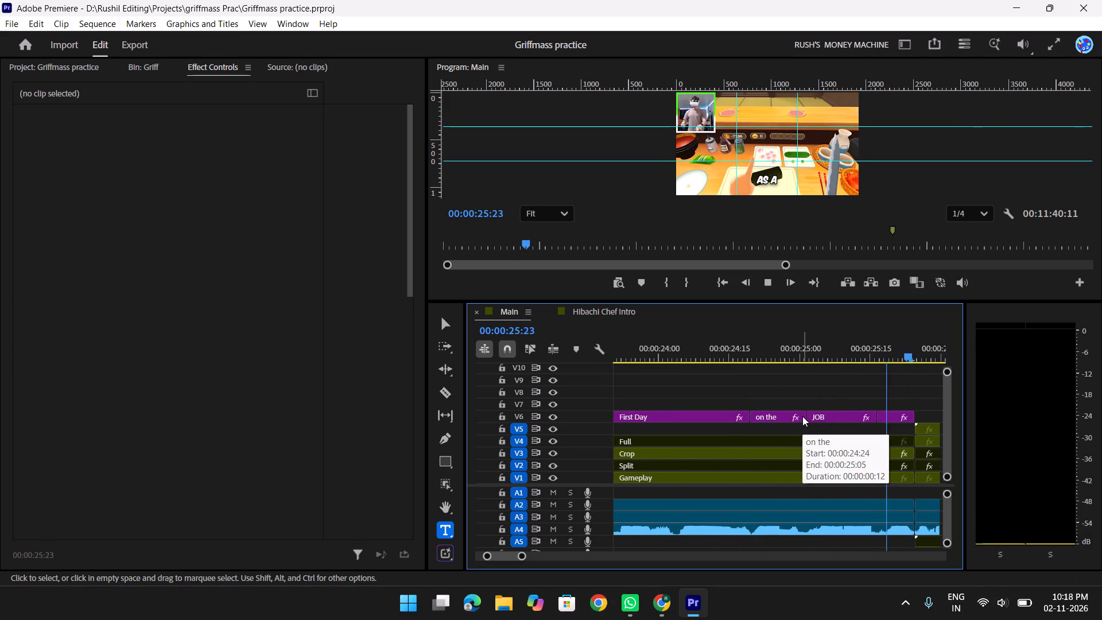
scroll(802, 416, "down", 11)
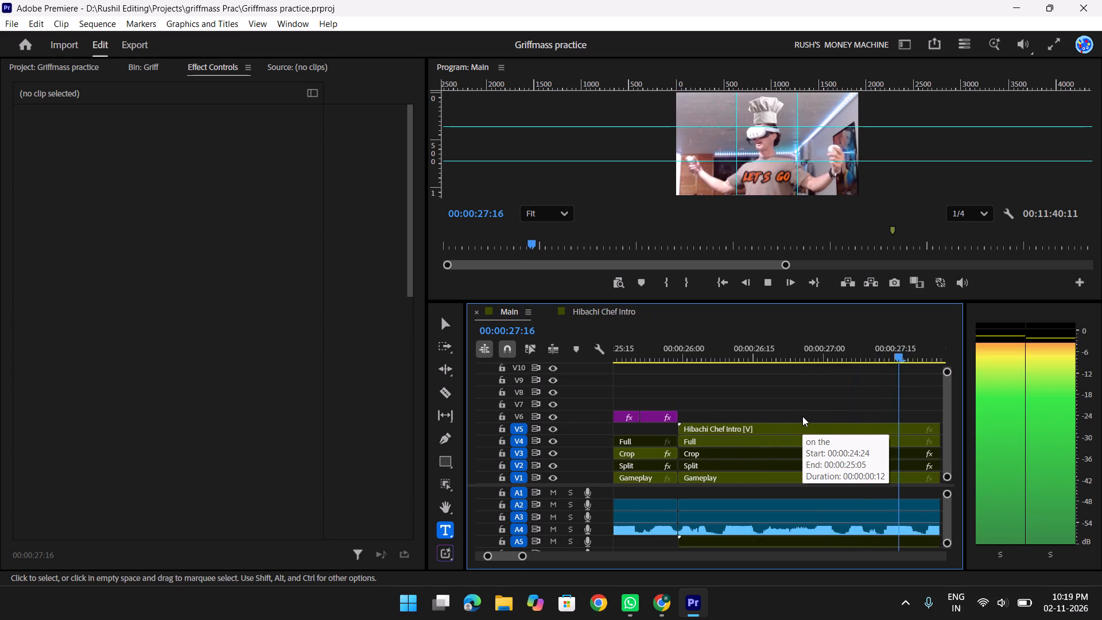
scroll(802, 416, "down", 5)
key("space")
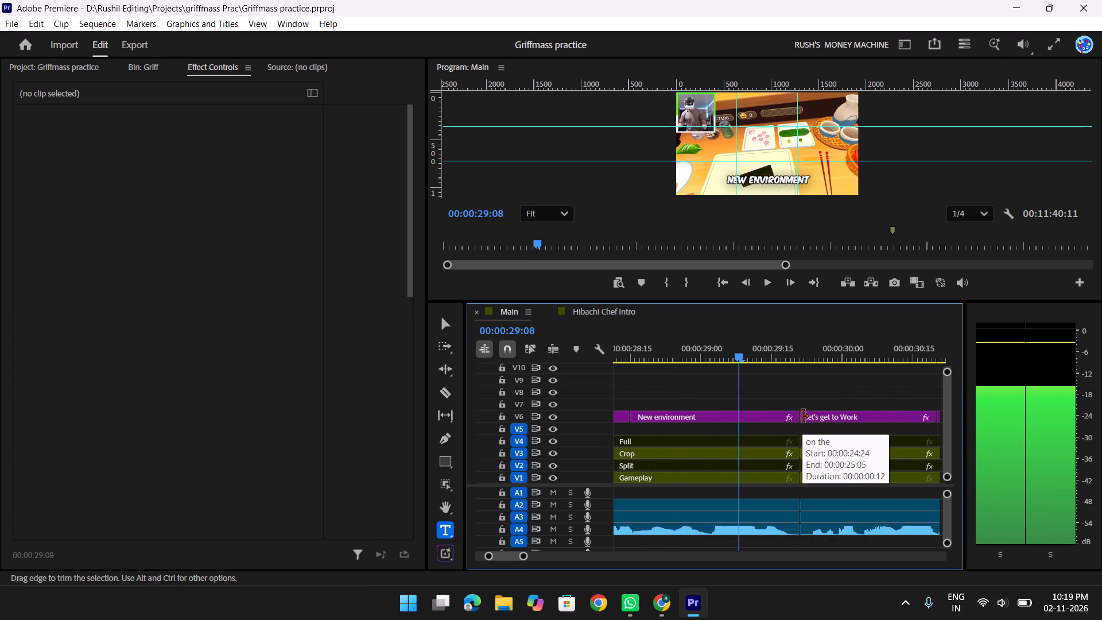
key("space")
key("space")
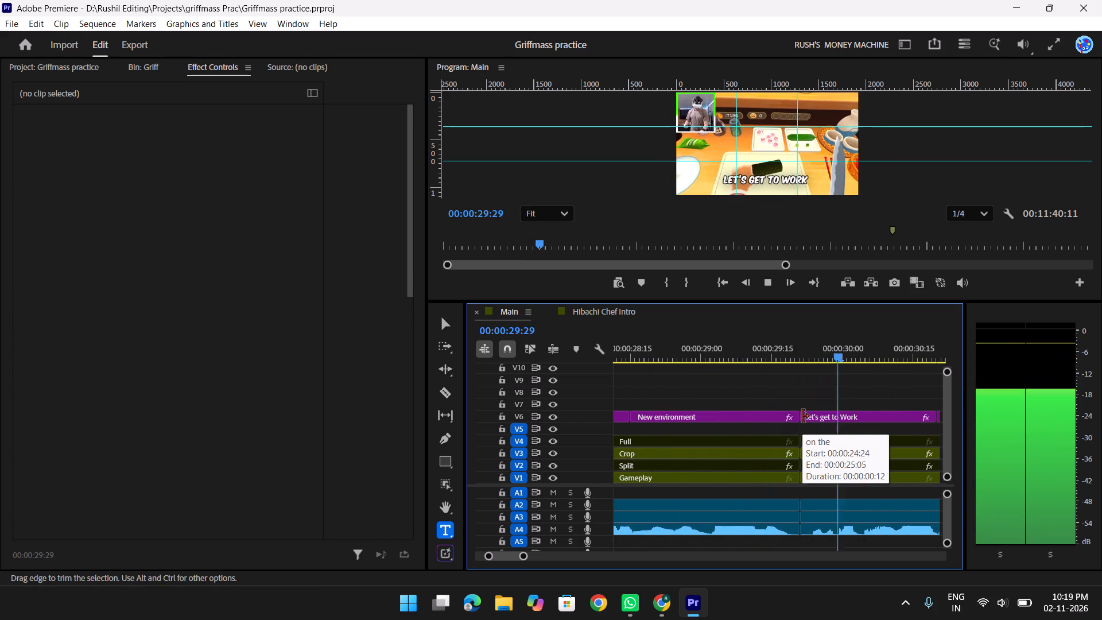
Examine the change from the "let's get to Work" caption to "i Have no Idea.." frame by frame against the audio.
scroll(802, 416, "down", 1)
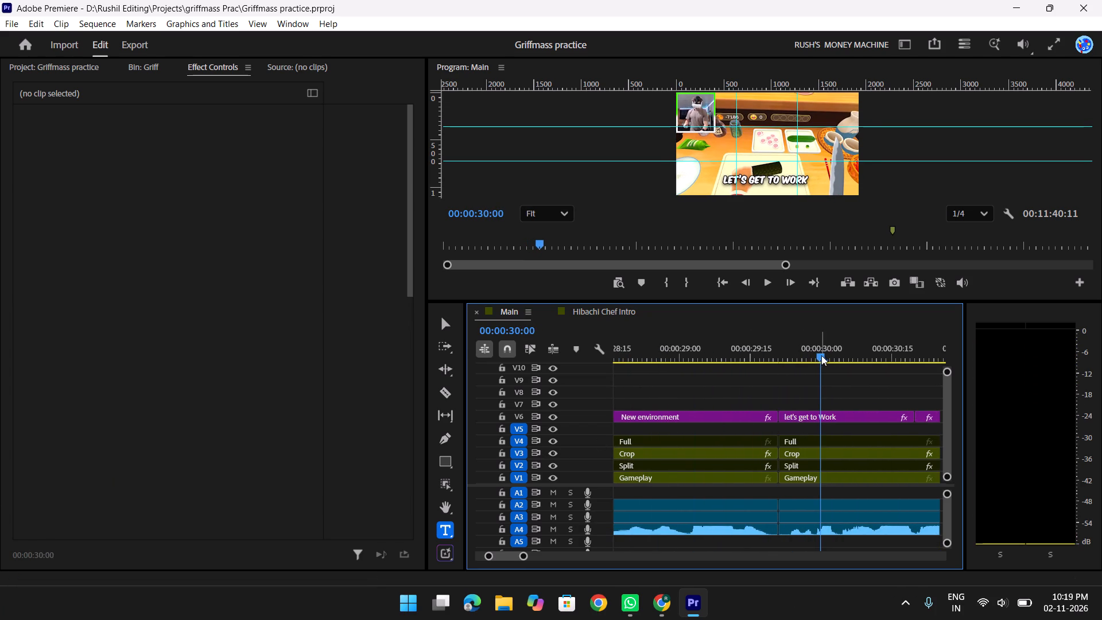
left_click_drag(821, 354, 855, 359)
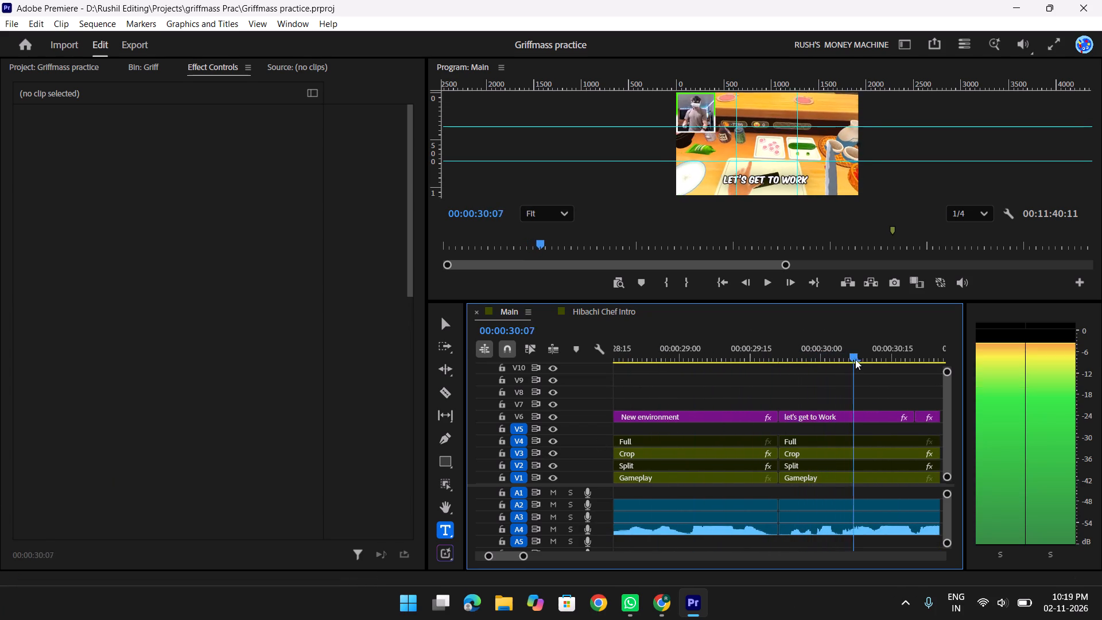
left_click_drag(855, 359, 871, 364)
scroll(871, 365, "down", 4)
key("Right")
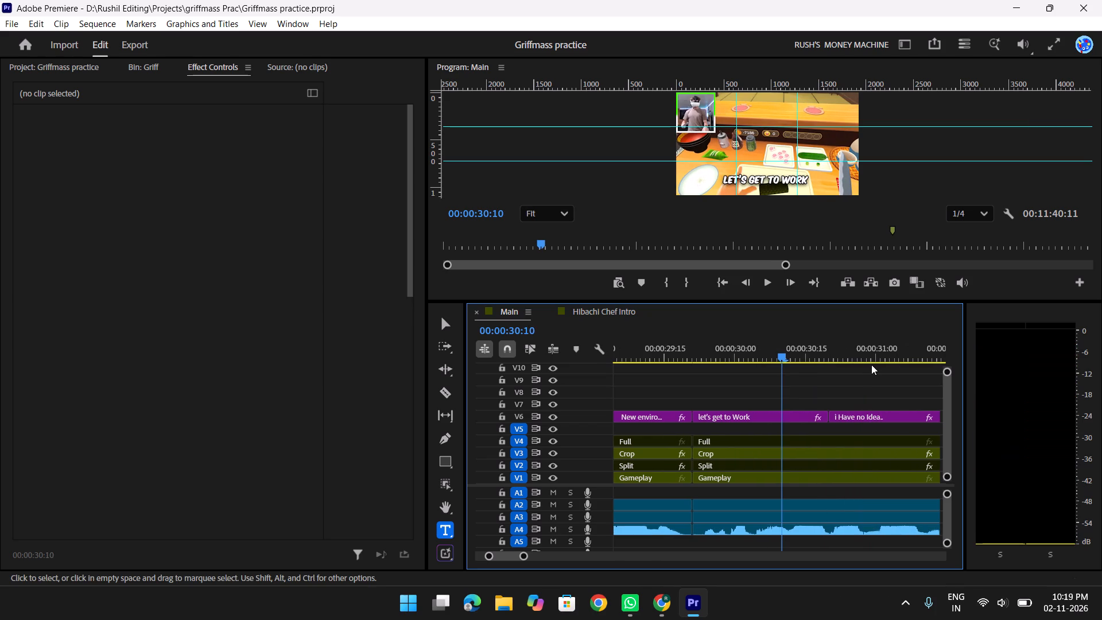
key("Right")
key("Right")
key("Right")
key("Right")
key("Right")
key("Right")
key("Right")
key("Right")
key("Right")
key("Right")
key("Right")
key("Right")
key("Right")
key("Right")
key("Right")
key("Right")
key("Right")
key("Right")
key("Right")
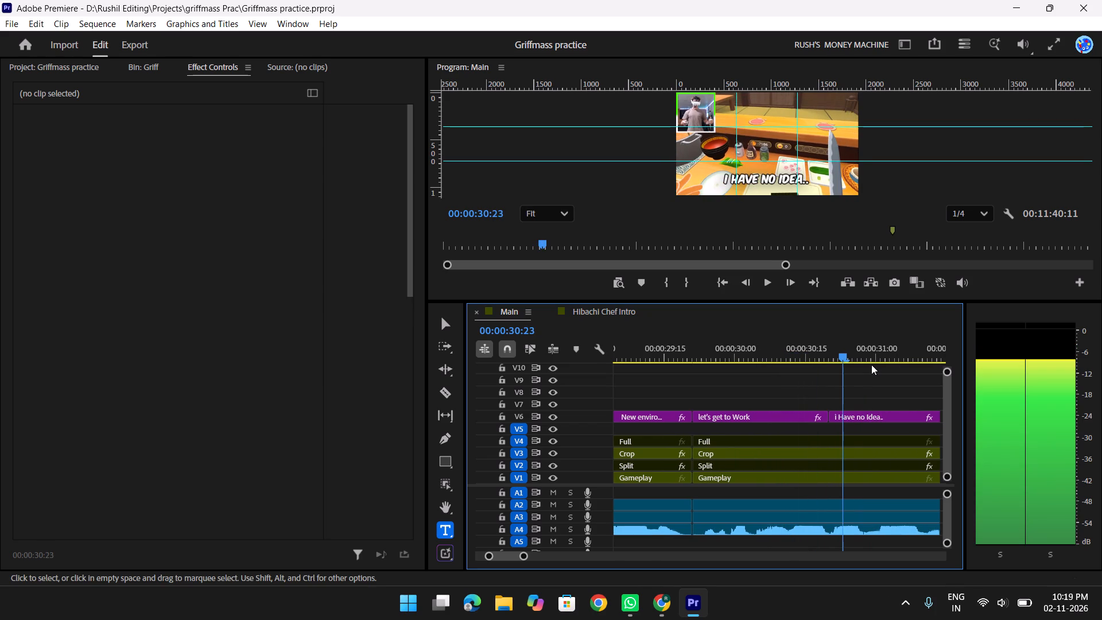
Check the start and end of the "i Have no Idea.." caption against the dialogue, frame by frame up to 00:00:31:24.
key("Left")
key("Left")
key("Left")
key("Left")
key("Right")
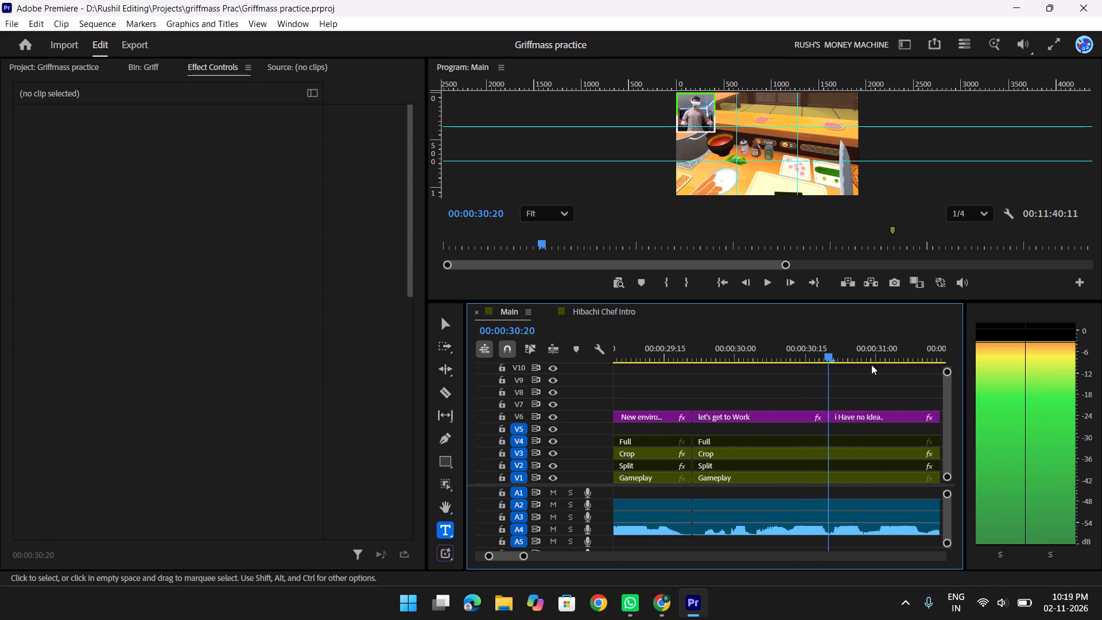
key("Right")
key("Right")
key("Right")
key("Right")
key("Right")
key("Right")
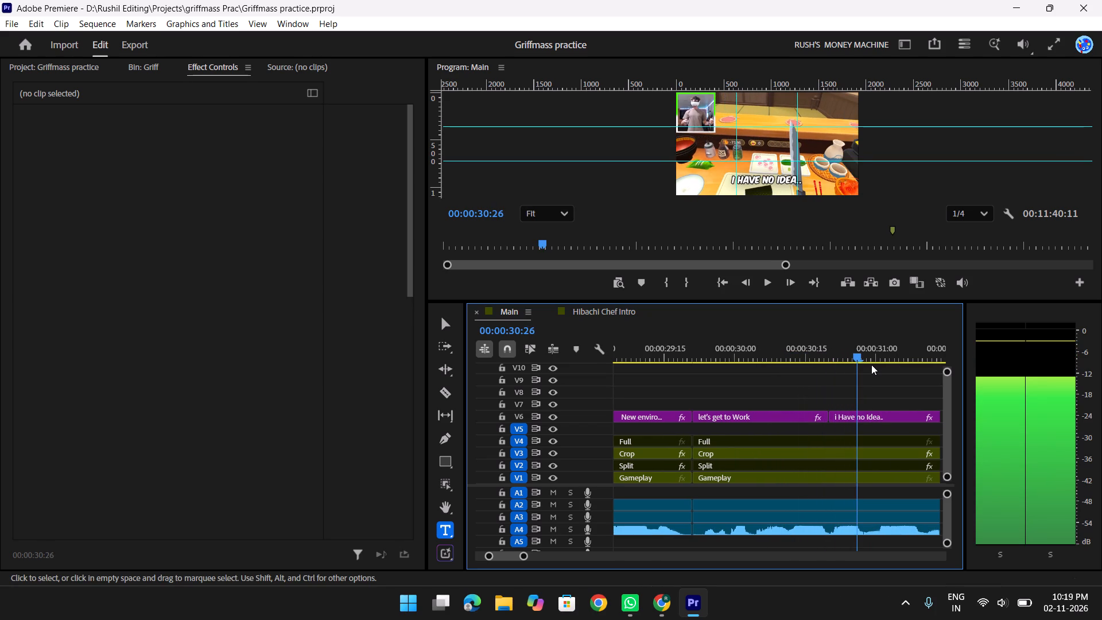
key("Right")
key("Right")
key("Right")
key("Right")
key("Right")
scroll(871, 365, "down", 6)
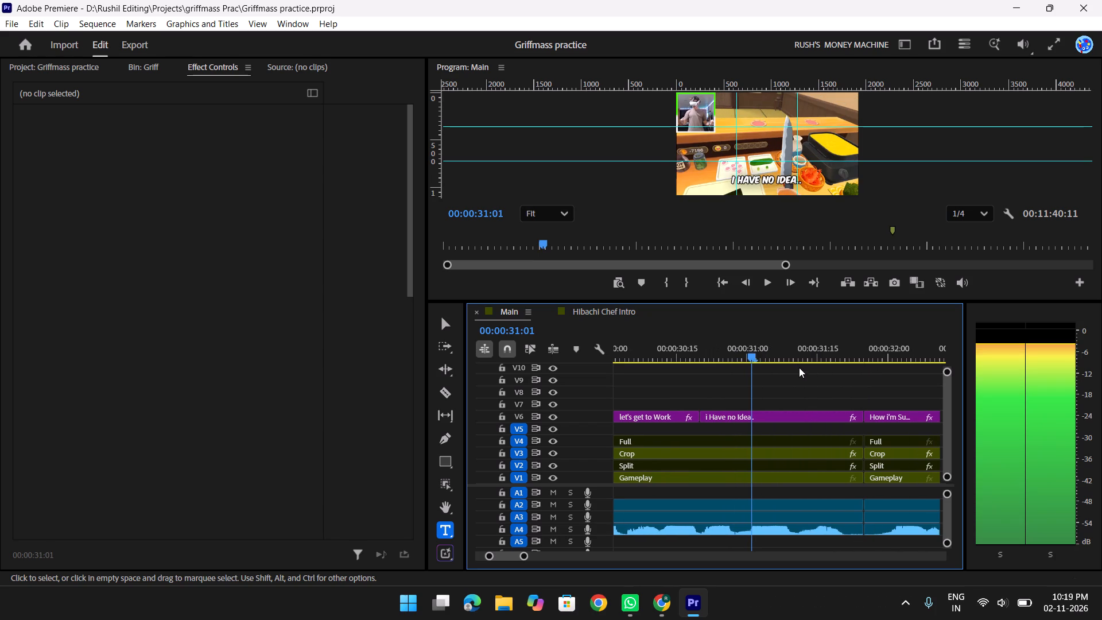
left_click_drag(806, 346, 844, 348)
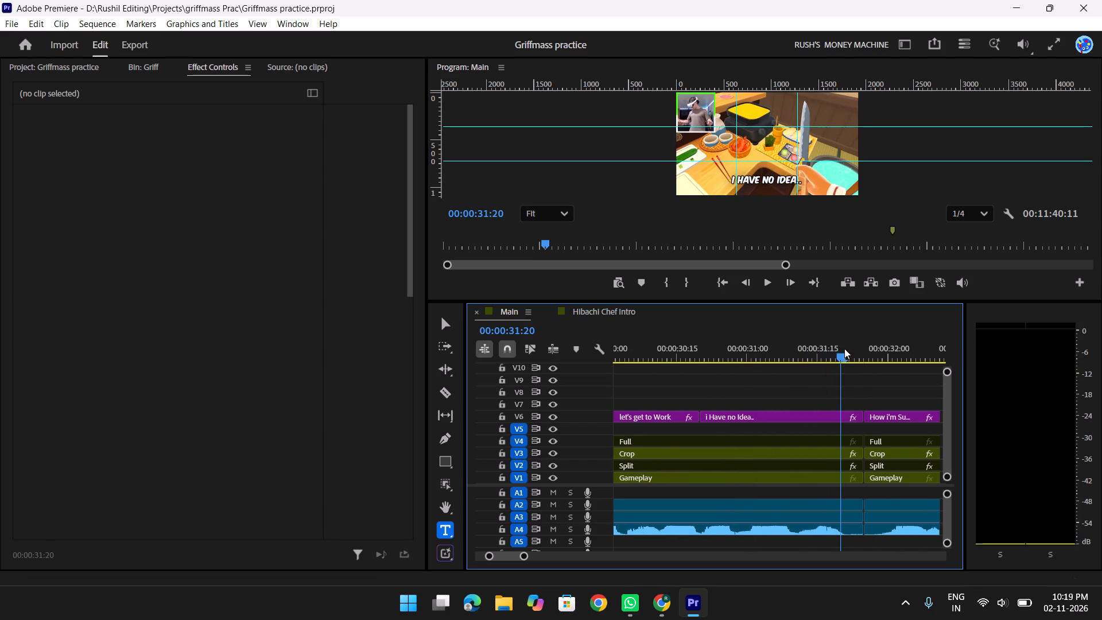
left_click_drag(844, 348, 845, 348)
key("Right")
key("Right")
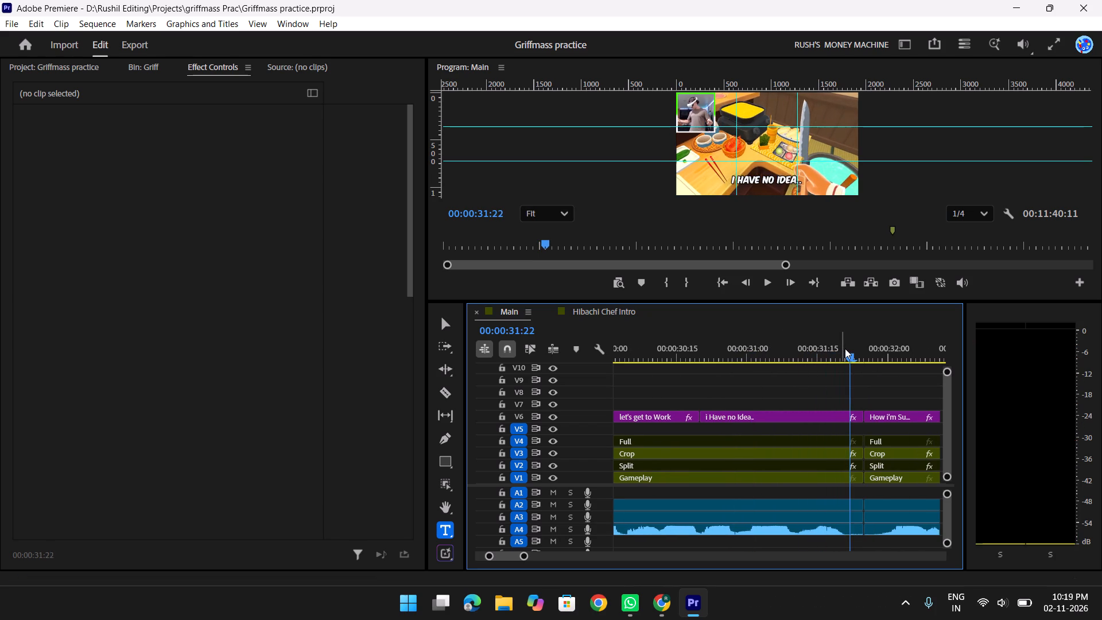
key("Right")
key("Right")
key("Right")
key("Right")
key("Right")
key("Left")
key("Left")
key("Left")
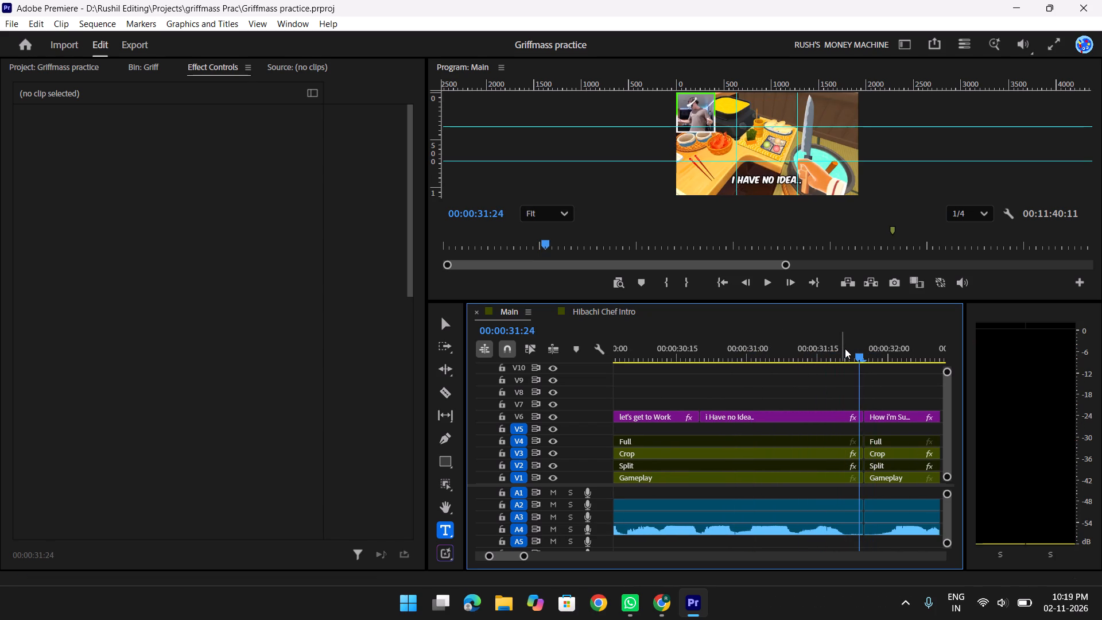
Check the timing of the "How i'm Supposed" and "to do this.." captions against the dialogue up to 00:00:32:29.
key("space")
key("space")
key("Right")
key("Right")
key("Right")
key("Right")
key("Right")
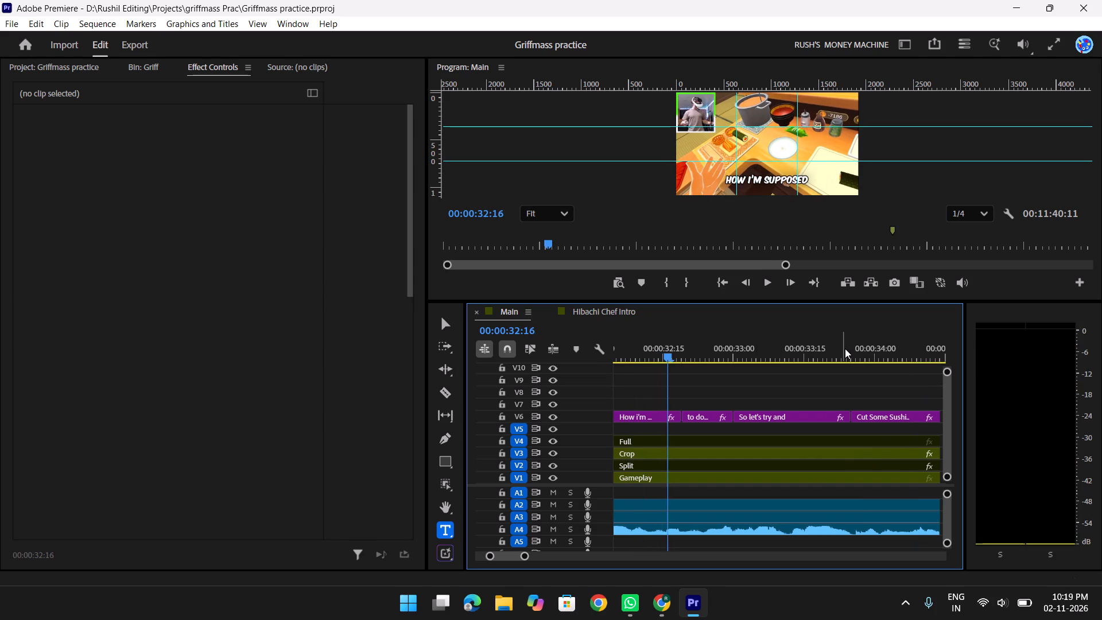
key("Right")
key("Left")
key("space")
key("space")
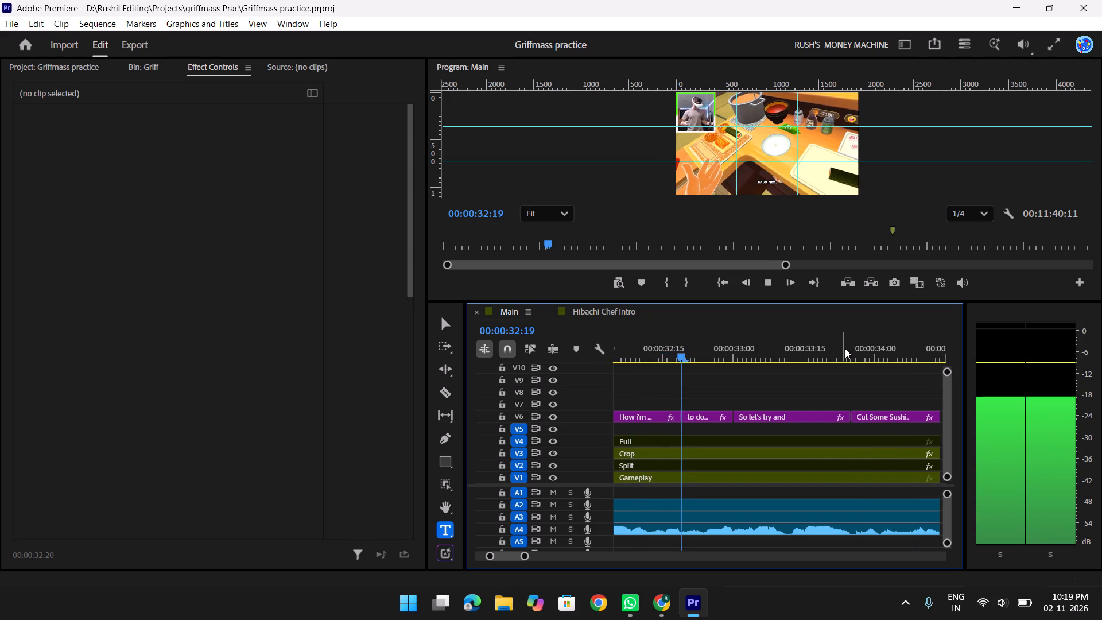
key("Right")
key("Right")
key("Right")
key("Right")
key("Right")
key("Right")
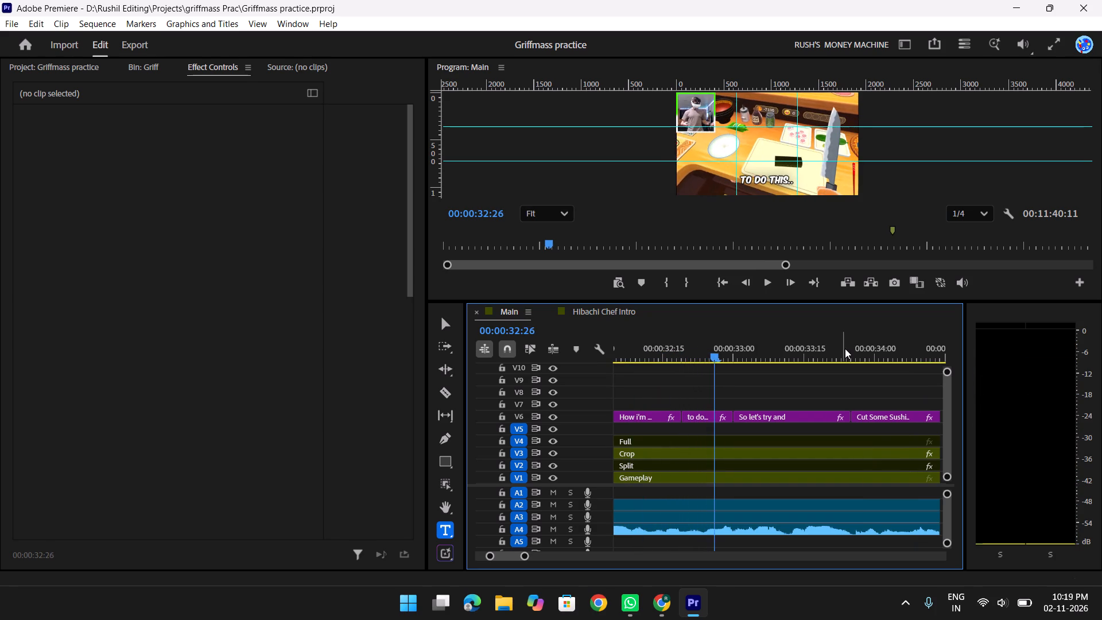
key("Right")
key("Right")
key("Right")
key("Right")
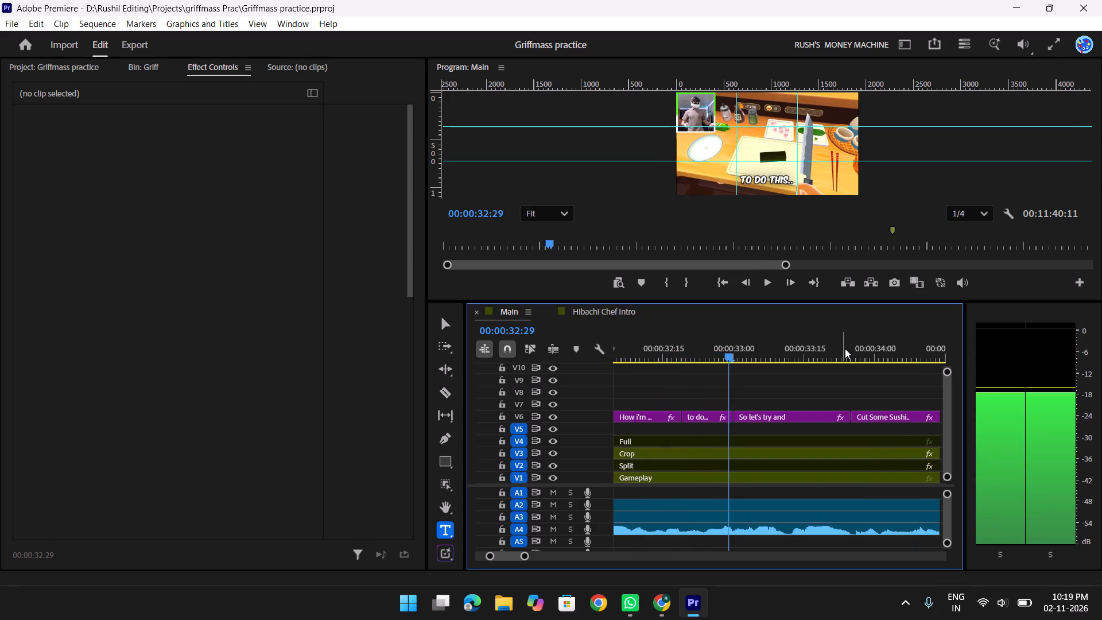
Step through the "So let's try and" caption to 00:00:33:25 to check its timing against the dialogue.
key("Right")
key("Right")
key("Right")
key("Right")
key("Right")
key("Right")
key("Right")
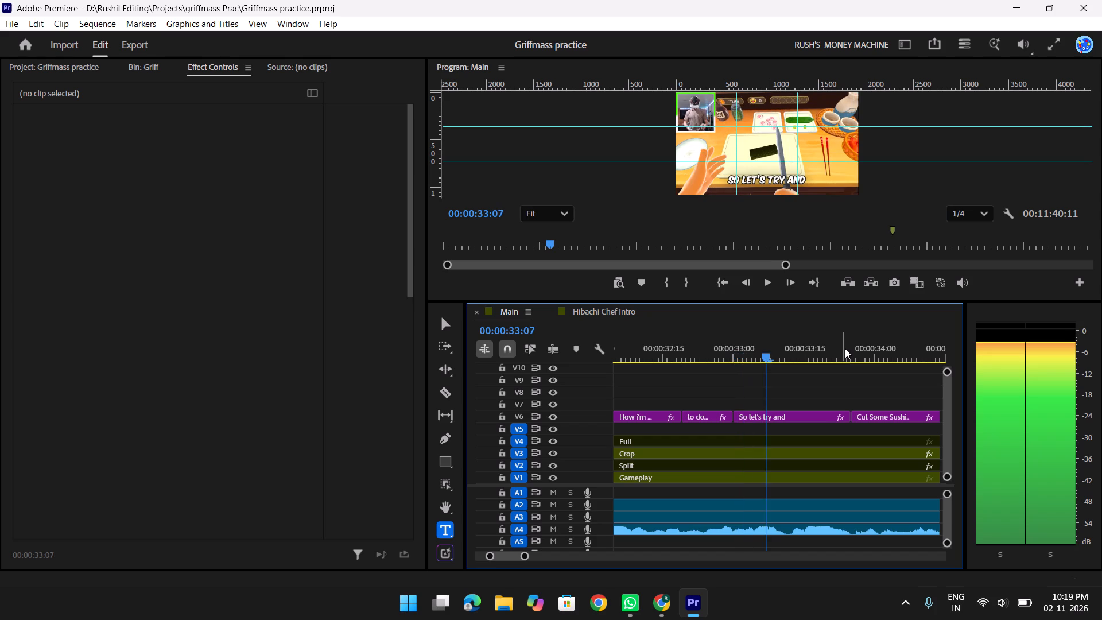
key("Right")
key("Right")
key("Right")
key("Right")
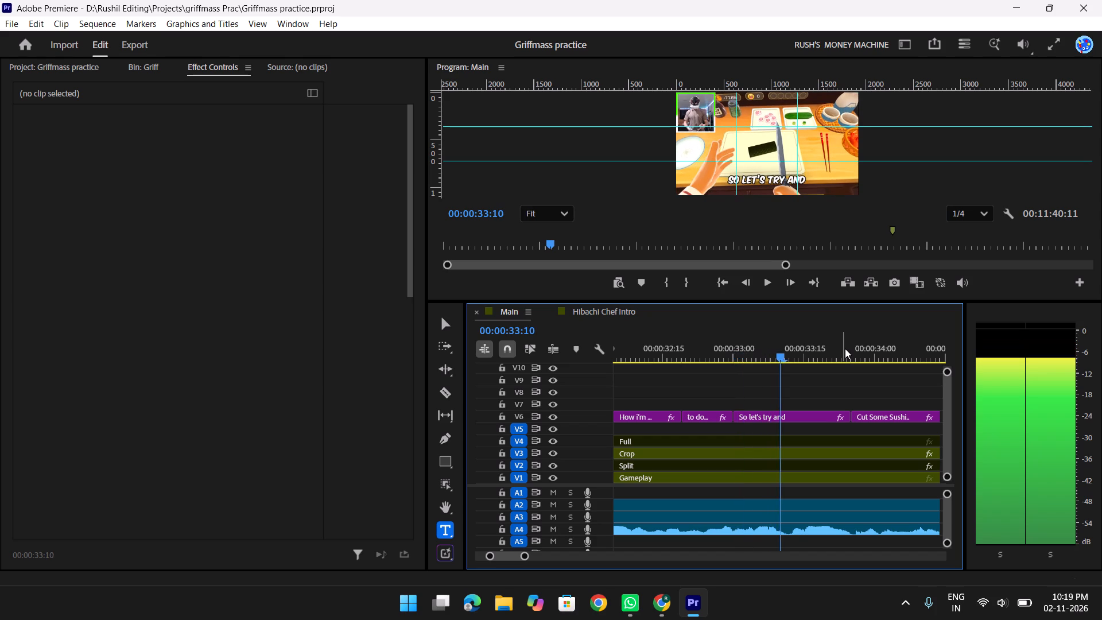
key("Right")
key("Right")
key("Right")
key("Right")
key("Right")
key("Right")
key("Right")
key("Right")
key("Right")
key("Right")
key("Right")
key("Right")
key("Right")
key("Right")
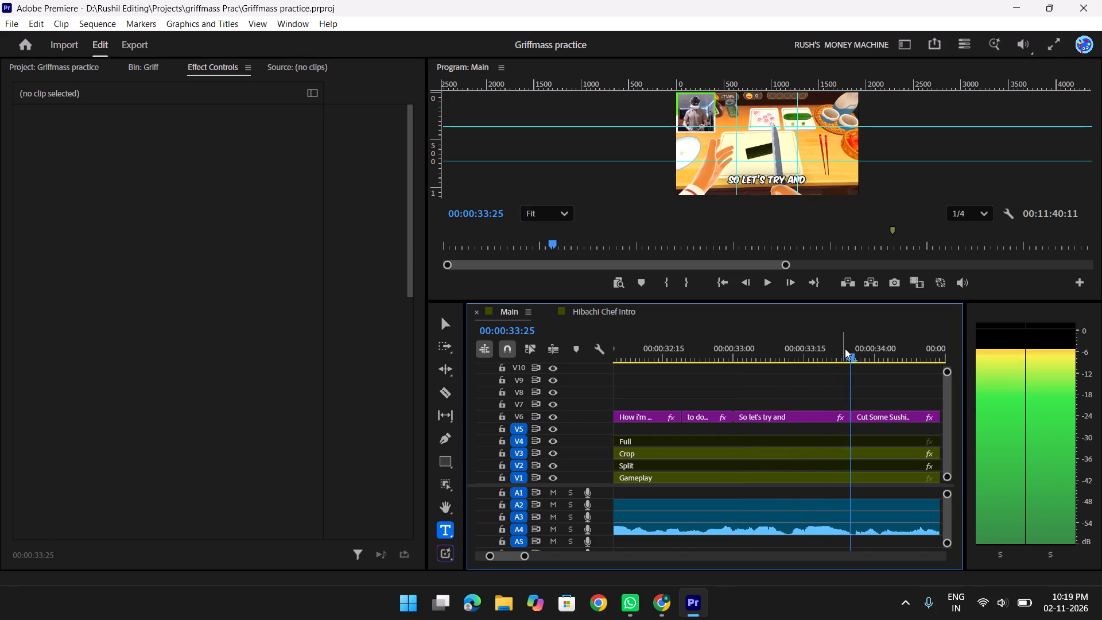
Step through the "Cut Some Sushi.." caption frame by frame to 00:00:34:25 to check its timing against the dialogue.
key("Right")
key("Right")
key("Right")
key("Right")
key("Right")
key("Right")
key("Right")
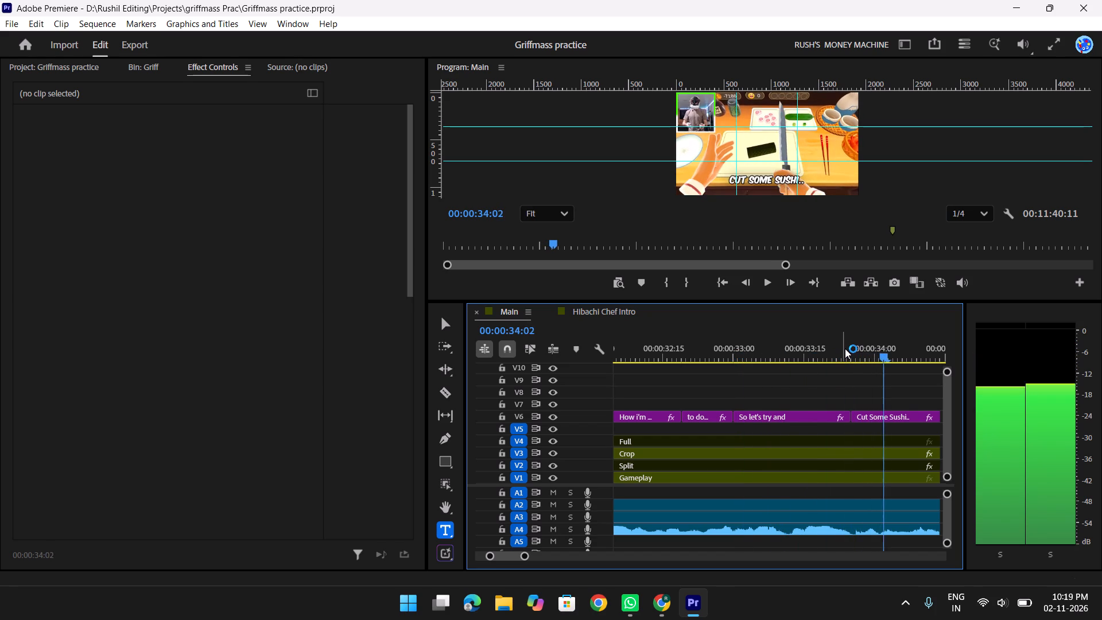
key("Right")
key("Right")
key("Right")
key("Right")
key("Right")
key("Right")
key("Right")
key("Right")
key("Right")
key("Right")
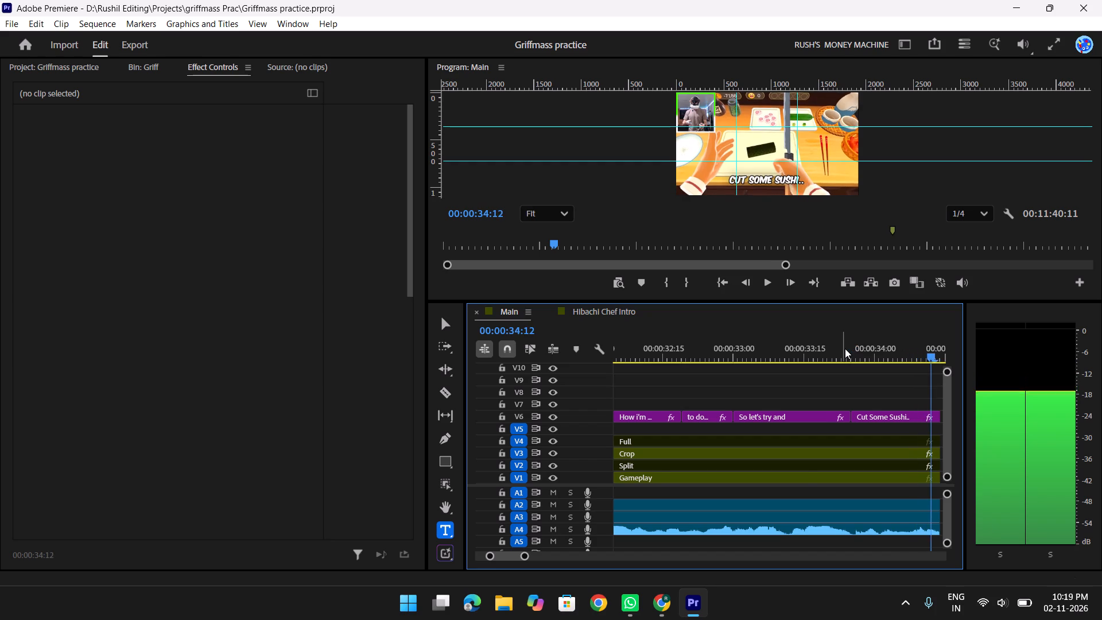
key("Right")
key("Right")
key("Right")
key("Right")
key("Right")
key("Right")
key("Right")
key("Right")
key("Right")
key("Right")
key("Right")
key("Right")
key("Right")
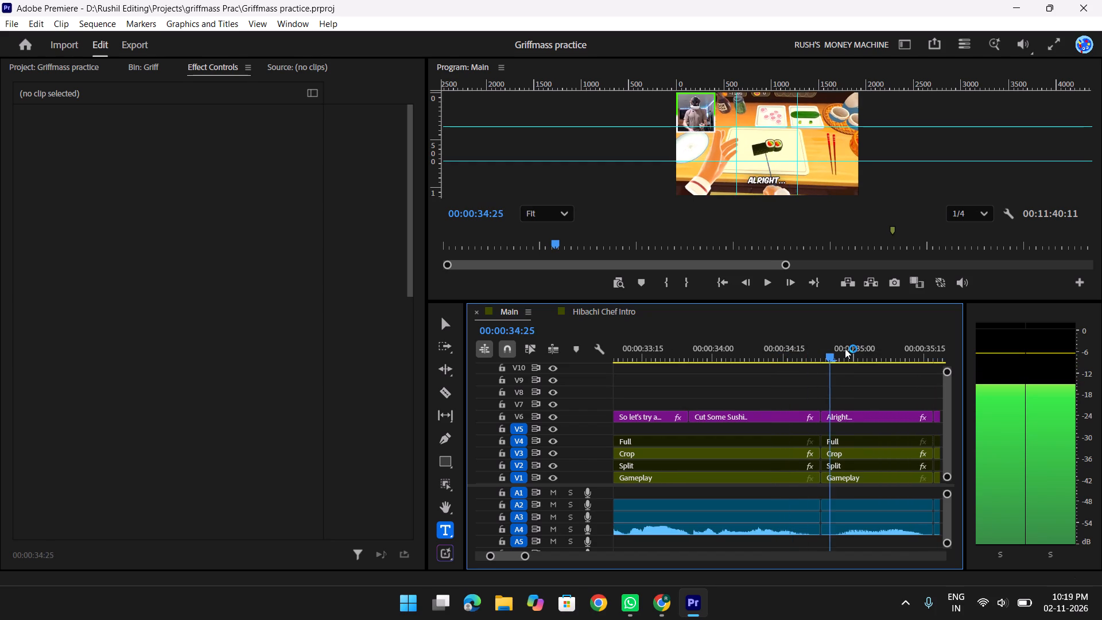
Examine the "Alright..." caption and its change to "there we go" around 00:00:35:17 against the audio.
key("Right")
key("Right")
key("Right")
key("Right")
key("Right")
key("Right")
key("Right")
key("Right")
key("Right")
key("Right")
key("Right")
key("Right")
key("Right")
key("Right")
key("Right")
key("Right")
key("Right")
key("Right")
key("Right")
key("Right")
key("Right")
key("Right")
key("Right")
key("Right")
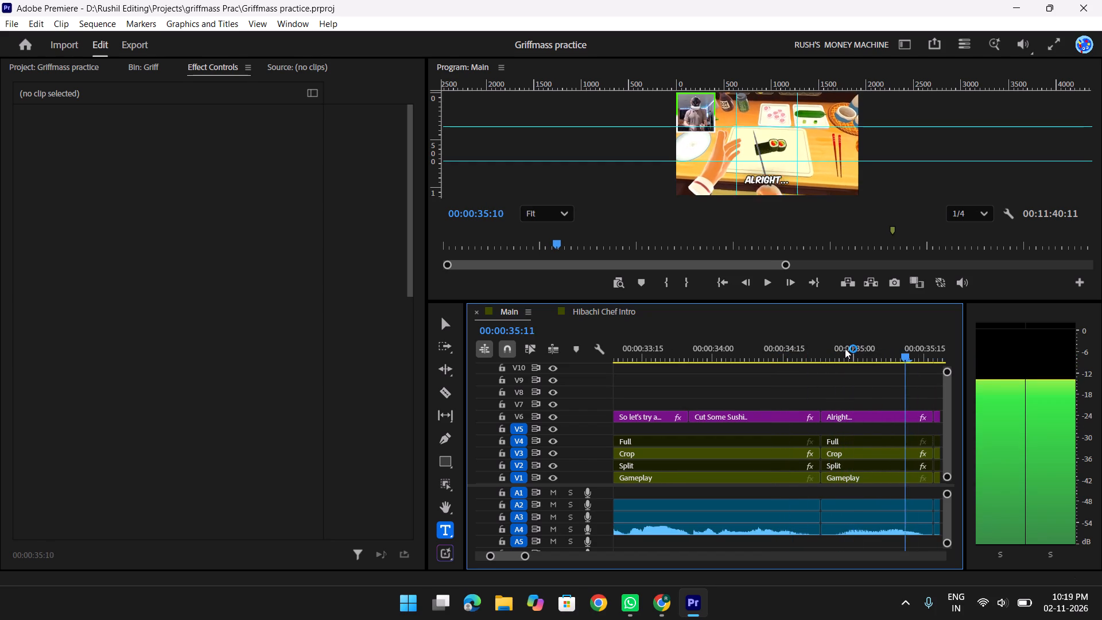
key("Left")
key("Left")
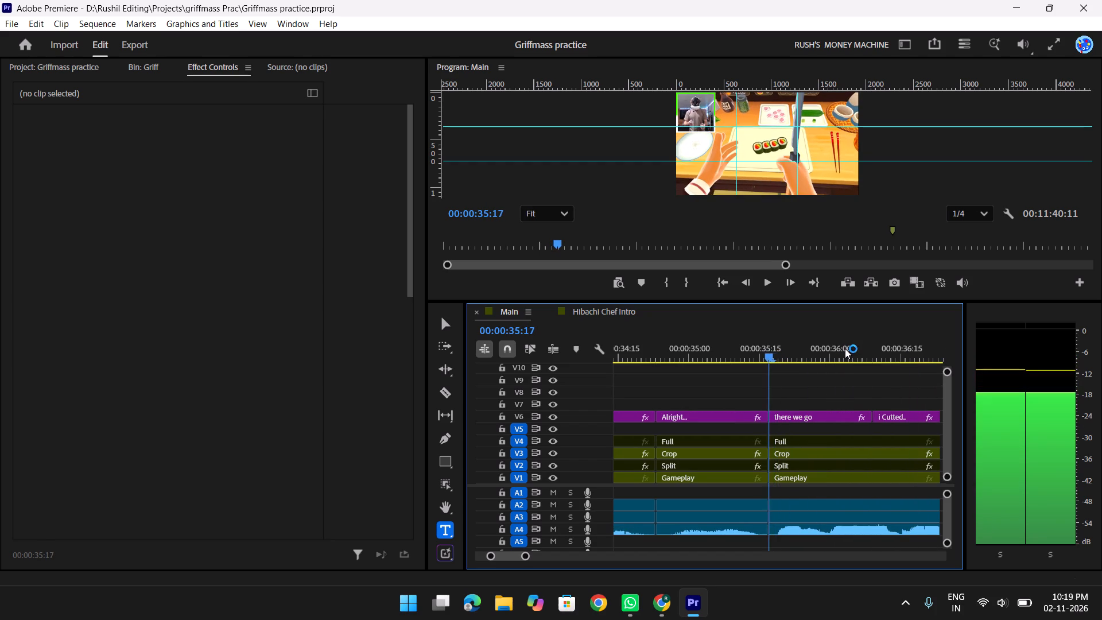
key("Left")
Check the timing of the "there we go" caption against the dialogue, frame by frame through its end.
key("Right")
key("Right")
key("Right")
key("Right")
key("Right")
key("Right")
key("Right")
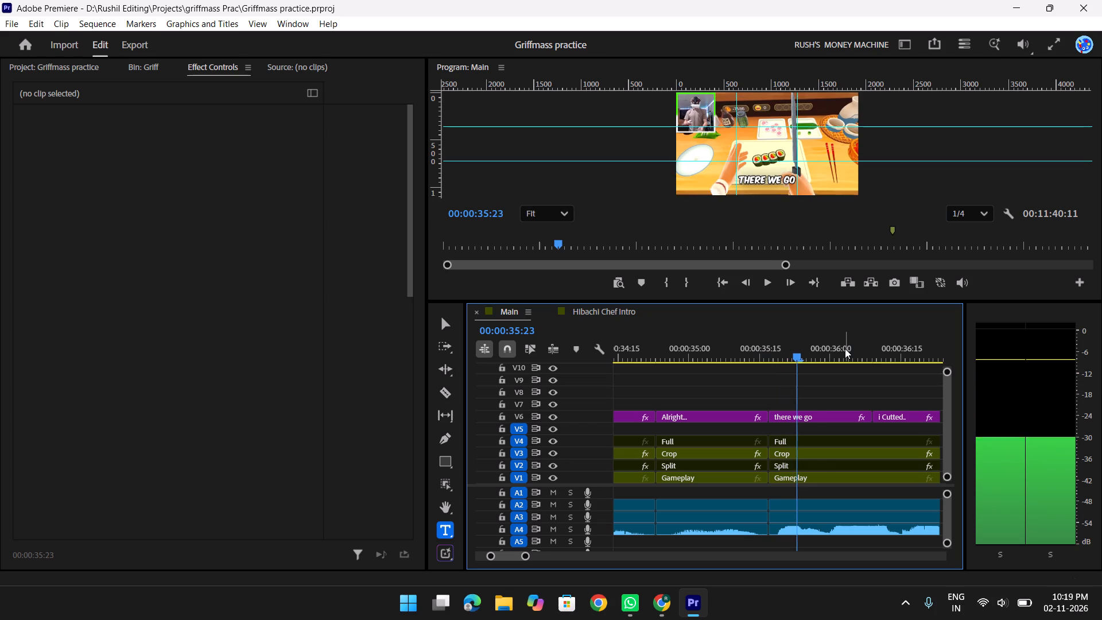
key("Right")
key("Right")
key("Right")
key("Right")
key("Right")
key("Right")
key("Right")
key("Right")
key("Right")
key("Right")
key("Right")
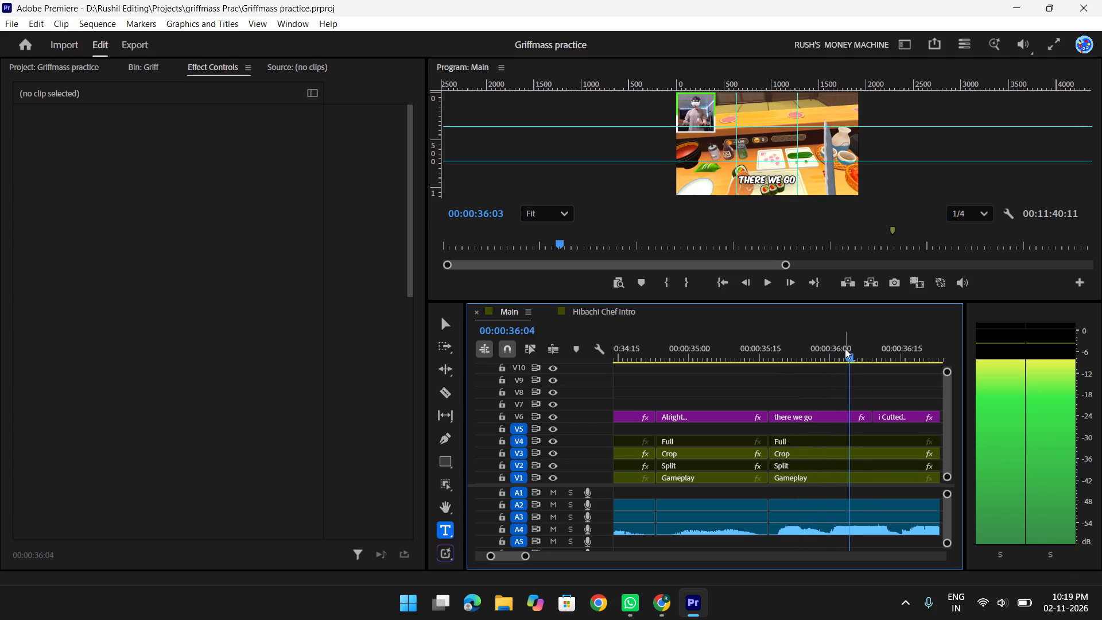
key("Right")
key("Right")
key("Right")
key("Right")
key("Right")
Check the timing of the "i Cutted.." and "That was" captions against the dialogue up to 00:00:37:02.
key("Right")
key("Right")
key("Right")
key("Right")
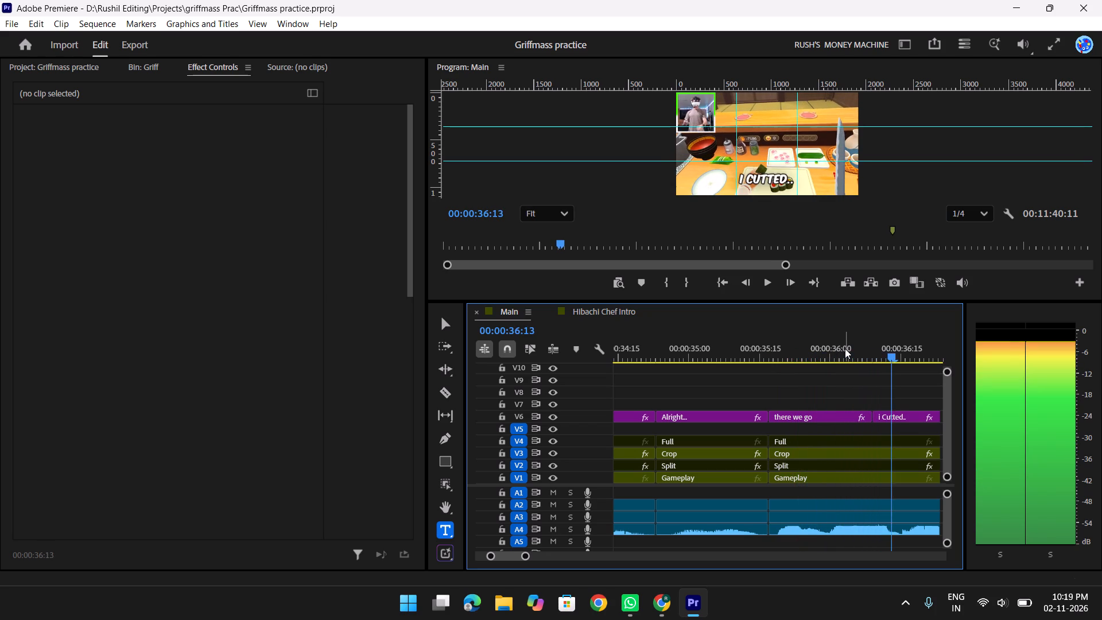
key("Right")
key("Right")
key("Right")
key("Right")
key("Right")
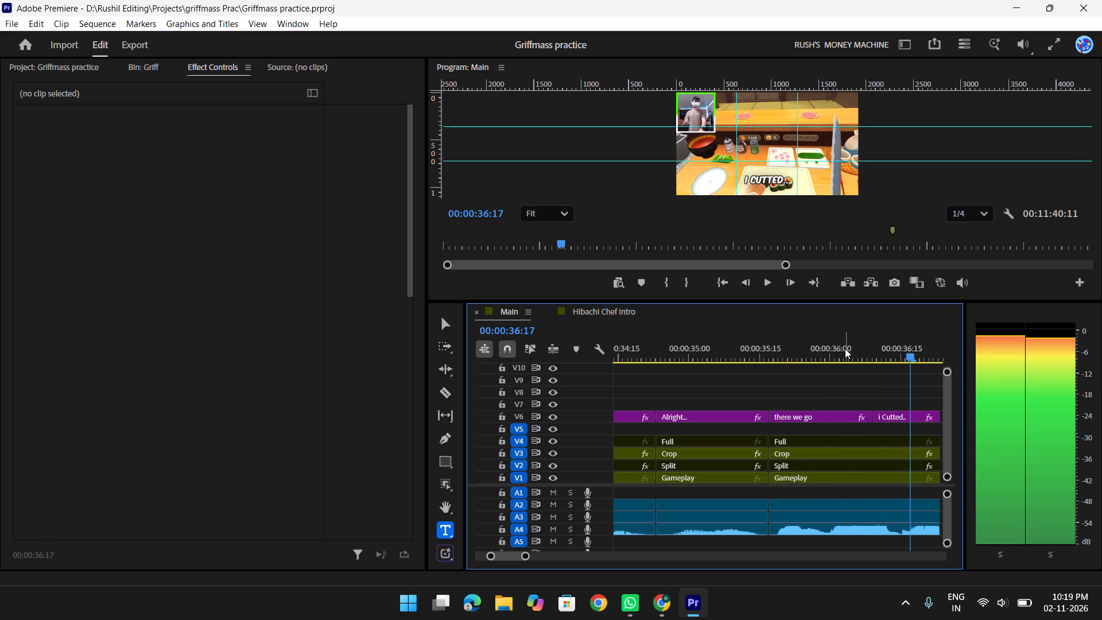
key("Right")
key("Right")
key("Right")
key("Right")
key("Right")
key("Right")
key("Right")
key("Right")
key("Right")
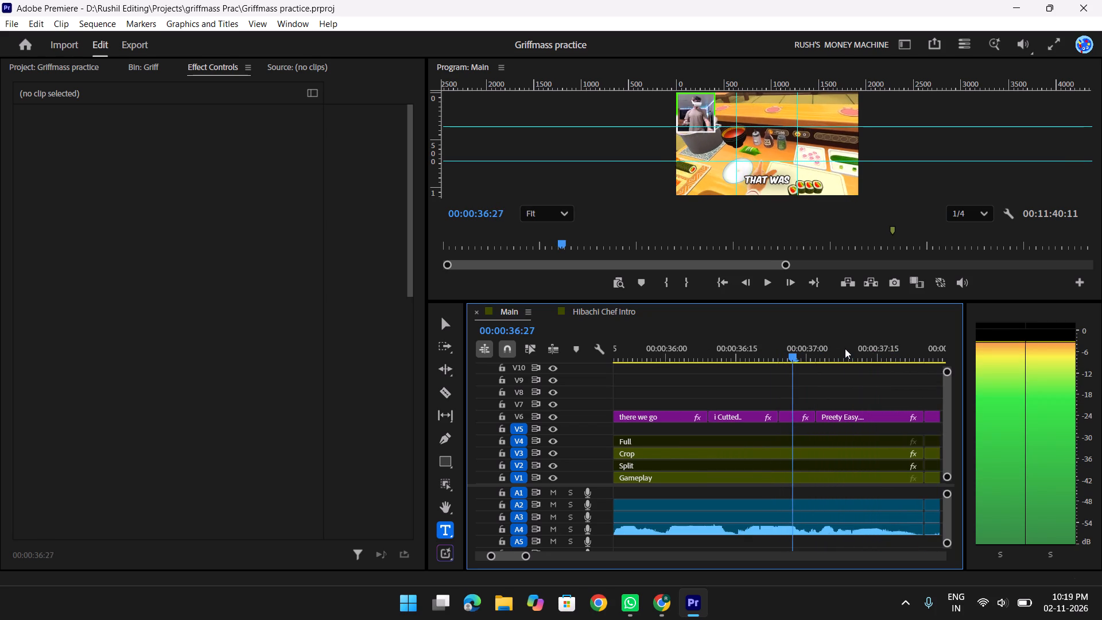
key("Right")
key("Right")
key("Right")
key("Right")
key("Right")
Step through the "Preety Easy...." caption to 00:00:37:26 to check its start and end against the audio.
key("Right")
key("Right")
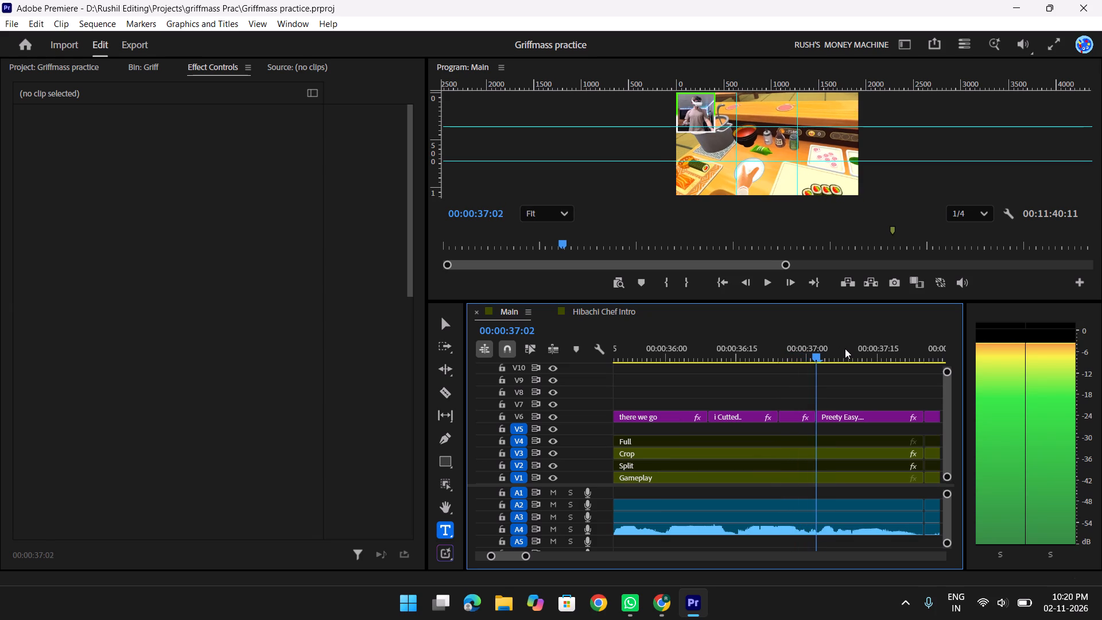
key("Right")
key("Right")
key("Right")
key("Right")
key("Right")
key("Right")
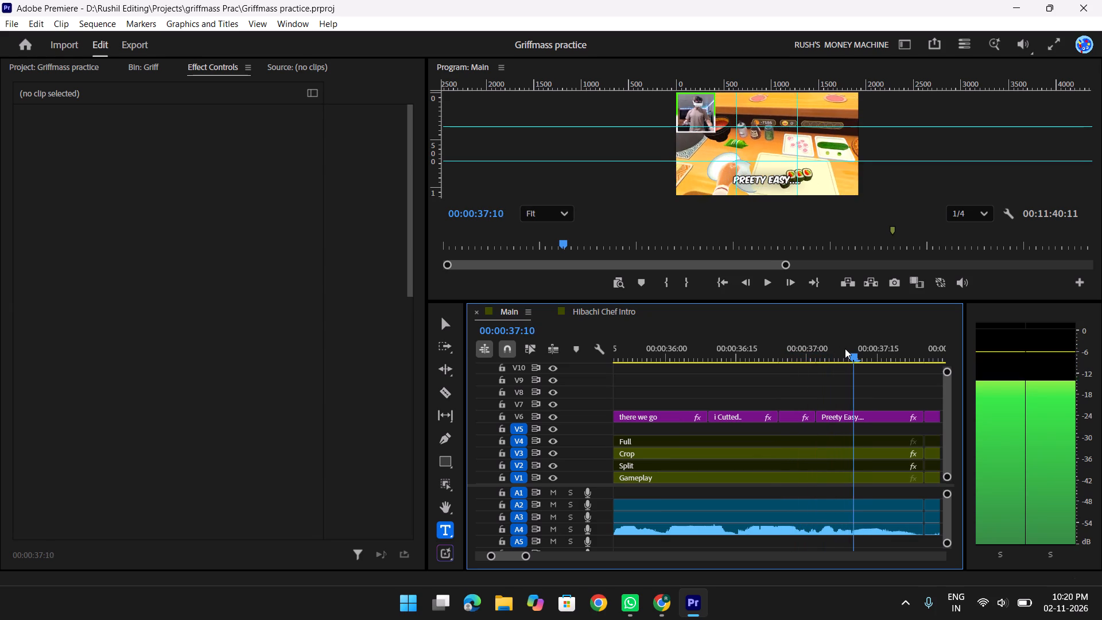
key("Right")
key("Right")
key("Right")
key("Right")
key("Right")
key("Right")
key("Right")
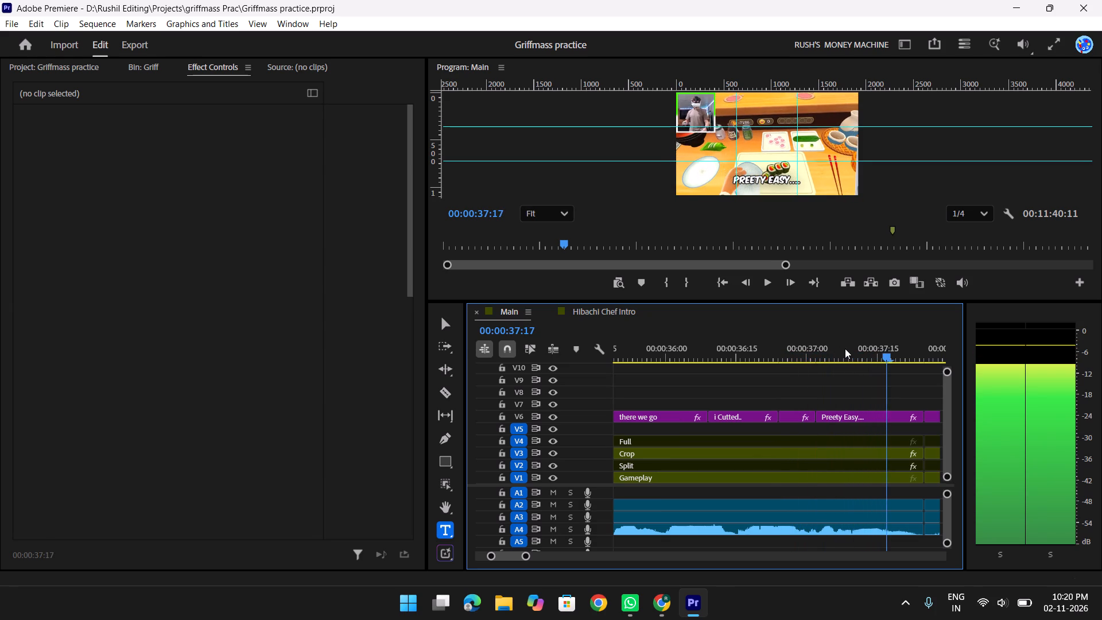
key("Right")
key("Right")
key("Right")
key("Right")
key("Right")
key("Right")
key("Right")
key("Right")
key("Right")
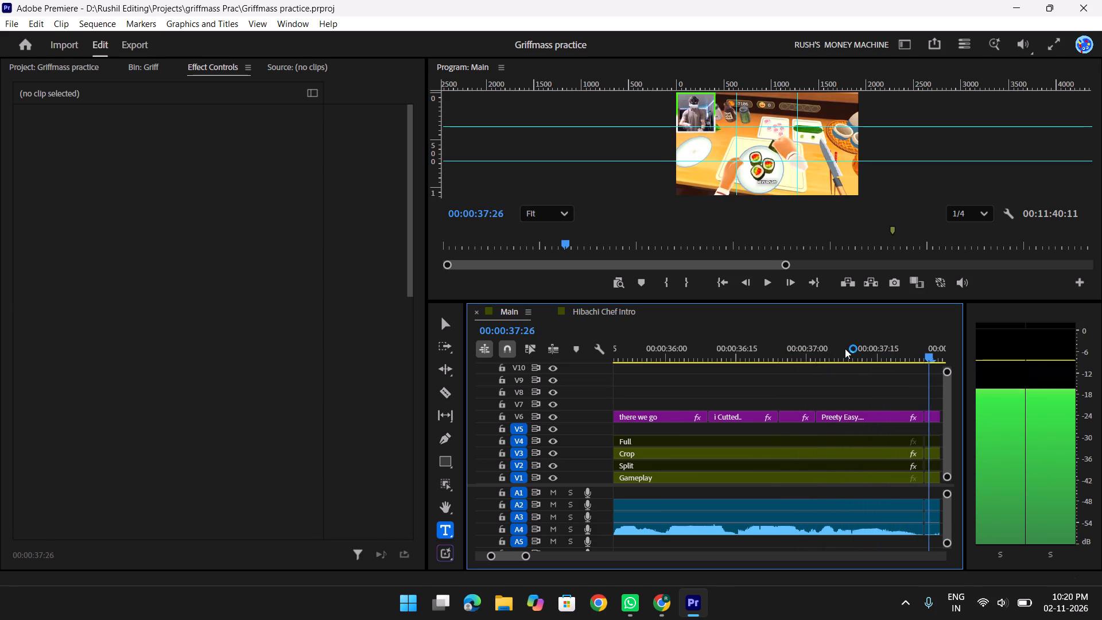
Check the timing of the "Here we GO" caption against the dialogue, frame by frame up to 00:00:38:13.
key("Right")
key("Right")
key("Right")
key("Right")
key("Right")
key("Right")
key("Right")
key("Right")
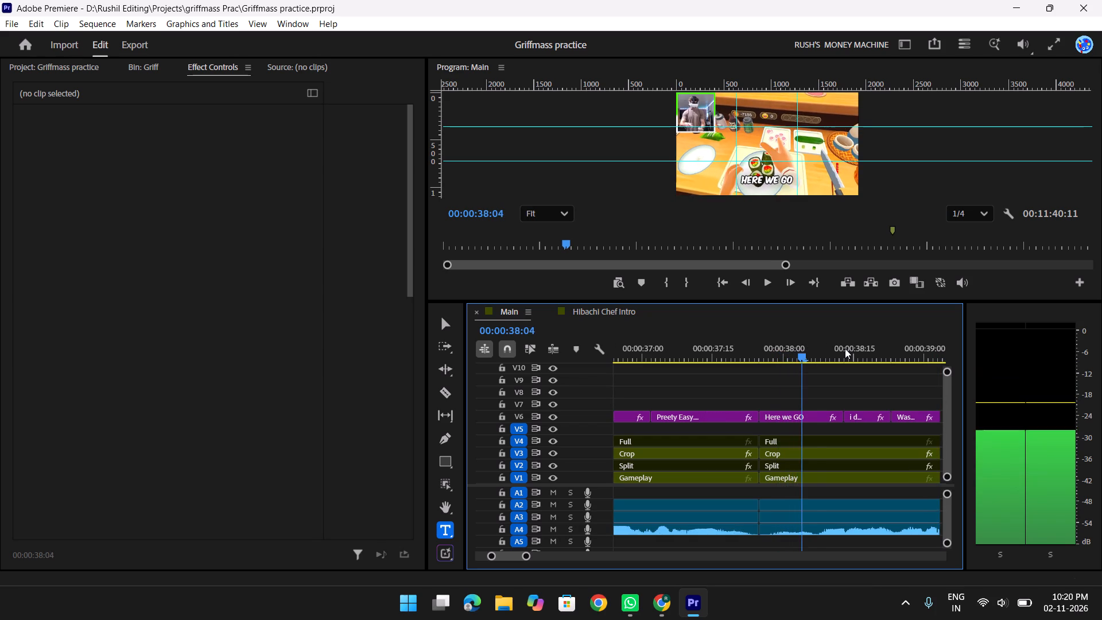
key("Right")
key("Right")
key("Right")
key("Right")
key("Right")
key("Right")
key("Right")
key("Right")
key("Right")
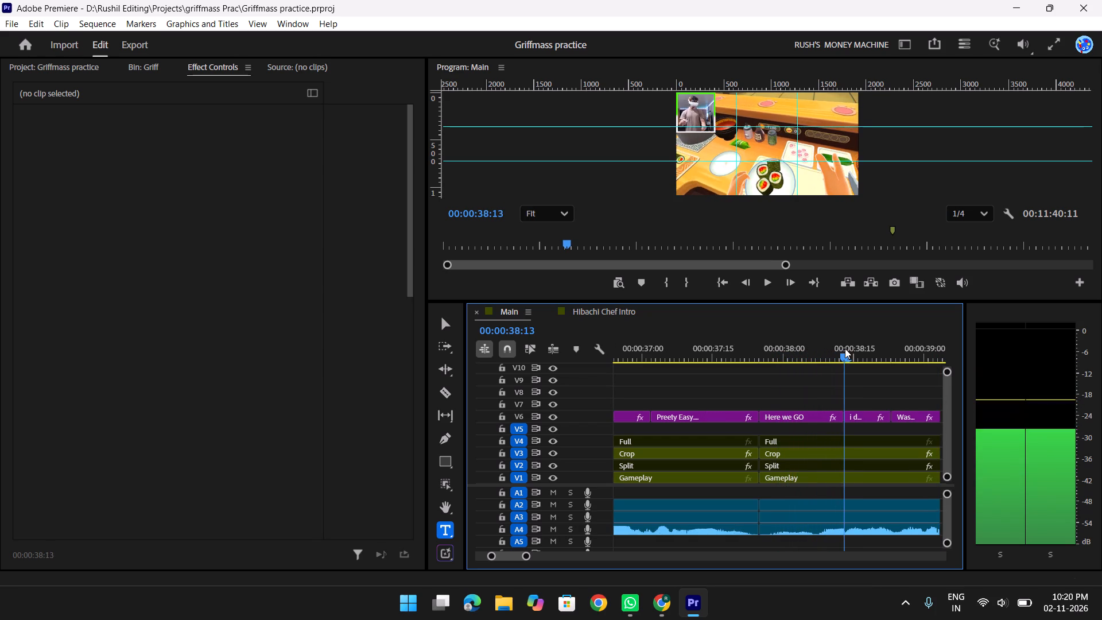
Step frame by frame through the "I don't wanna" caption to 00:00:38:21 to compare it with the dialogue.
key("Right")
key("Right")
key("Right")
key("Right")
key("Right")
key("Right")
key("Right")
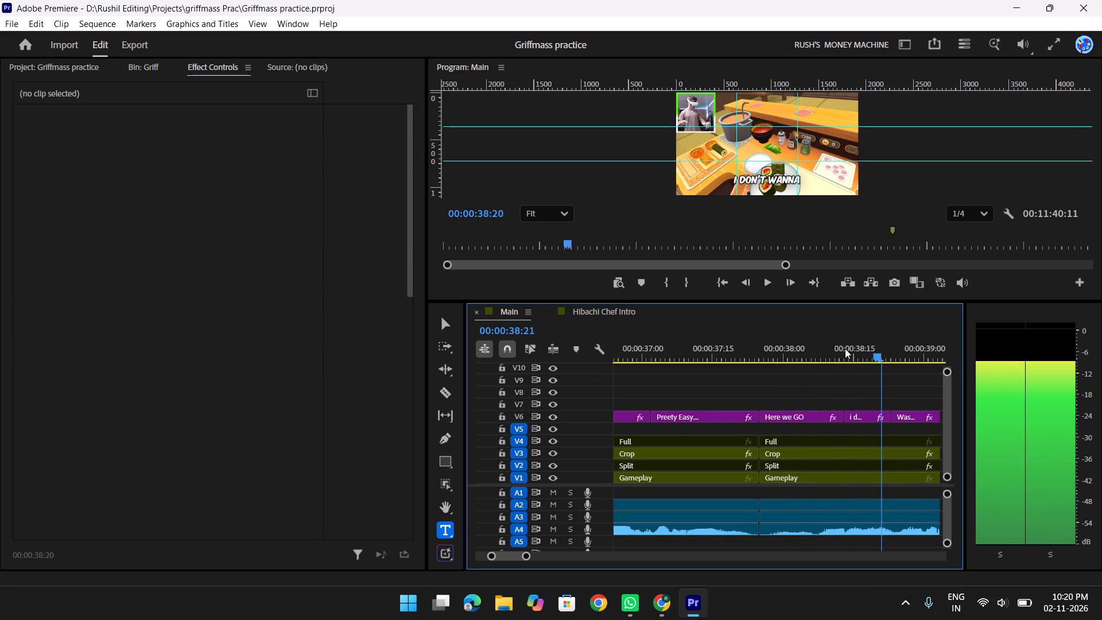
key("Right")
Go back and recheck the start of the "I don't wanna" caption against the audio around 00:00:38:11 to 00:00:38:15.
key("Left")
key("Left")
key("Left")
key("Left")
key("Left")
key("Left")
key("Left")
key("Left")
key("Right")
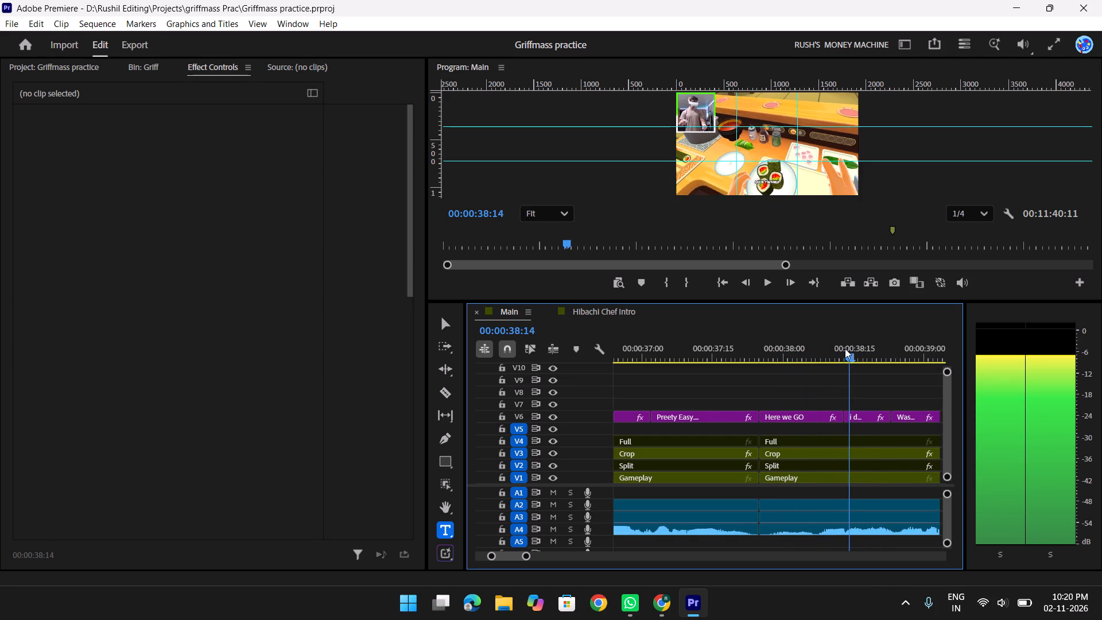
key("Left")
key("Left")
key("Left")
key("Right")
key("Right")
key("Right")
key("Right")
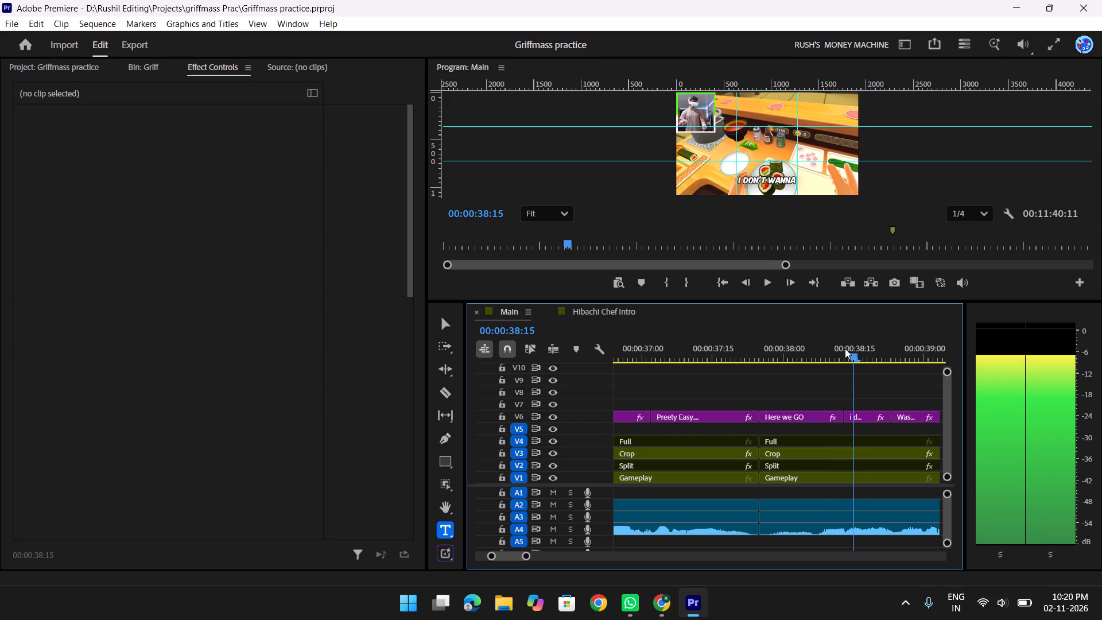
Check the rest of the "I don't wanna" caption against the dialogue, frame by frame up to 00:00:38:23.
key("Right")
key("Right")
key("Right")
key("Right")
key("Right")
key("Right")
key("Right")
key("Right")
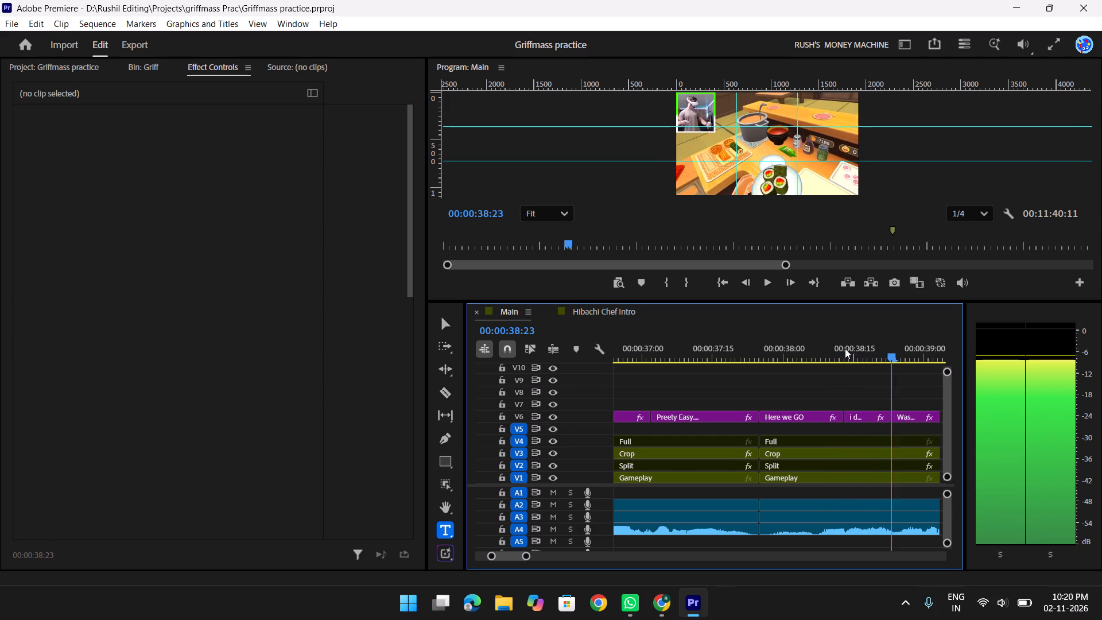
Check the timing of the "Waste it." caption against the dialogue, frame by frame up to 00:00:39:10.
key("Right")
key("Right")
key("Right")
key("Right")
key("Right")
key("Right")
key("Right")
key("Right")
key("Right")
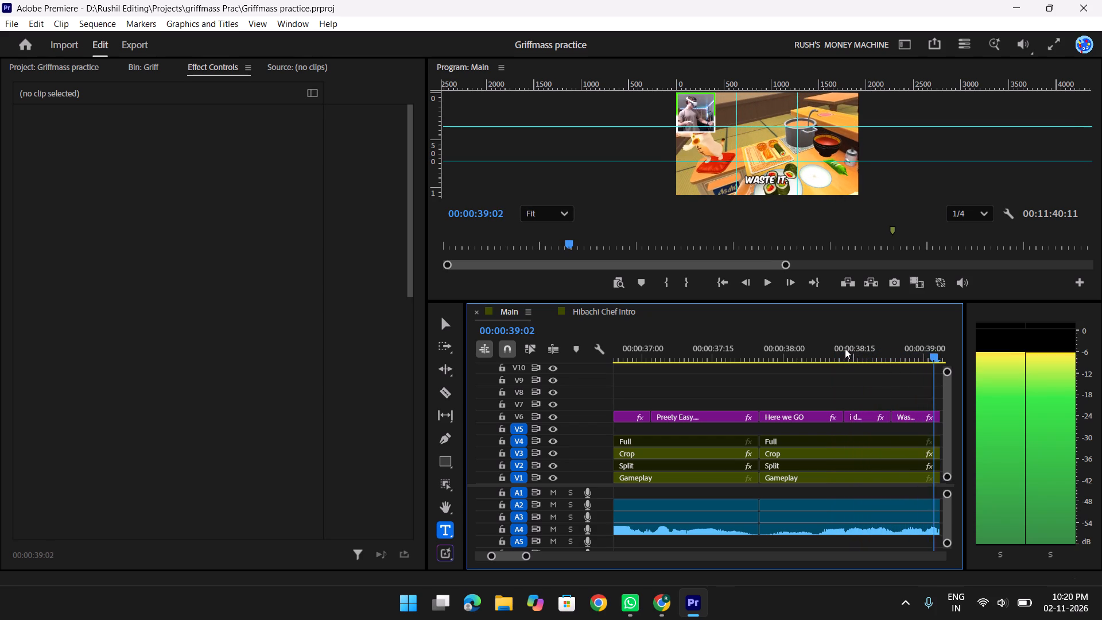
key("Right")
key("Right")
key("Right")
key("Right")
key("Right")
key("Right")
key("Right")
key("Right")
Step through the "we will give to" caption frame by frame to check its start and end against the audio.
key("Right")
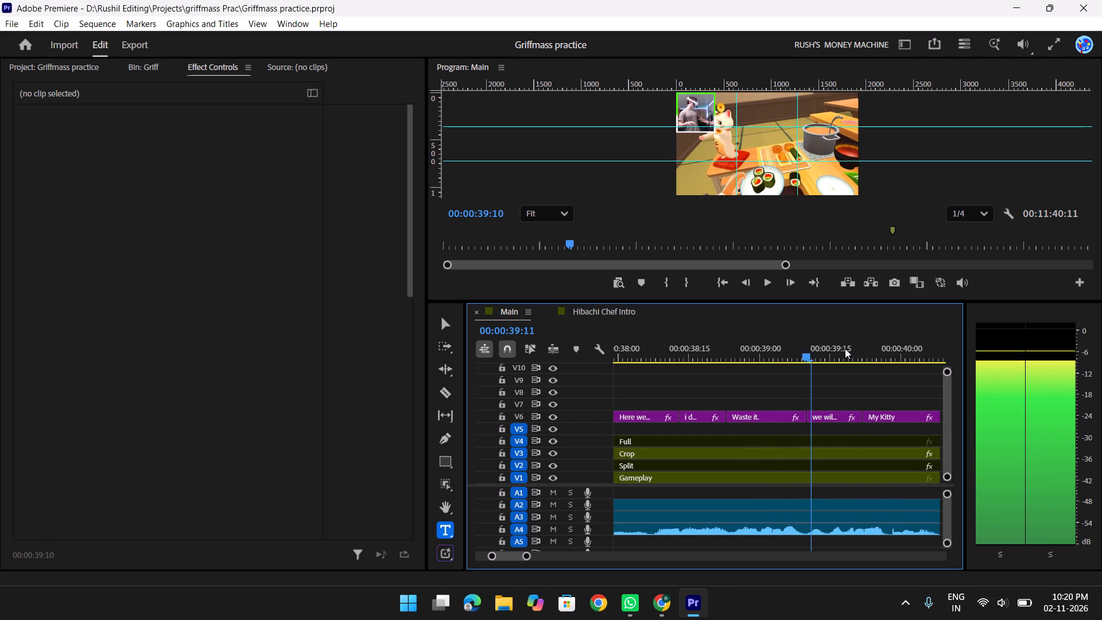
key("Right")
key("Right")
key("Right")
key("Right")
key("Right")
key("Right")
key("Right")
key("Right")
key("Right")
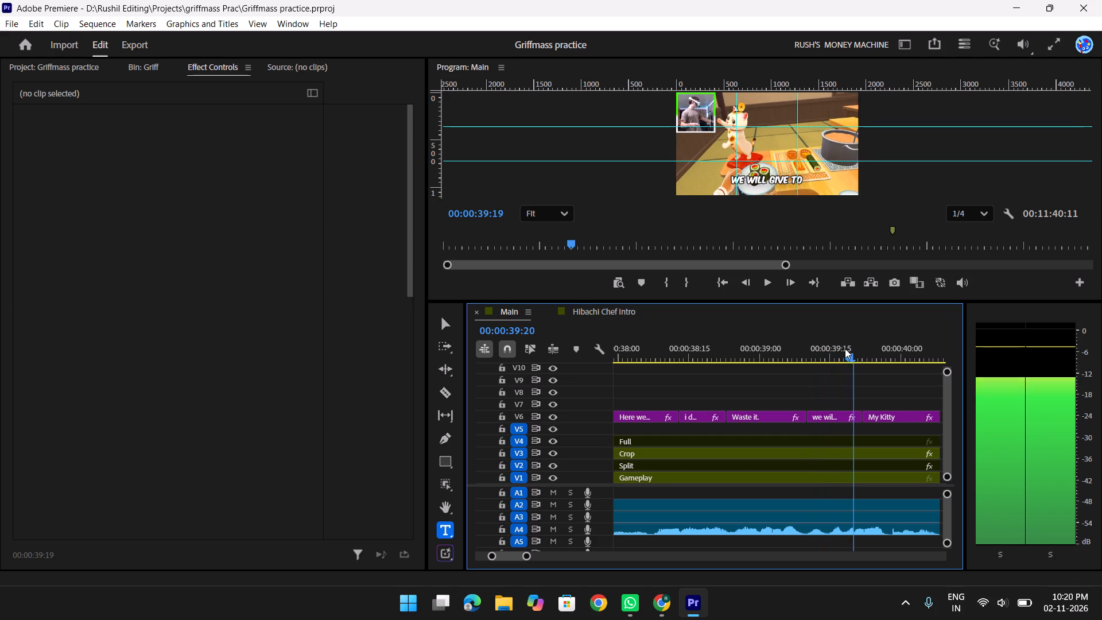
key("Right")
key("Right")
Check the timing of the "My Kitty" caption against the dialogue, frame by frame through its end.
key("Right")
key("Right")
key("Right")
key("Right")
key("Right")
key("Right")
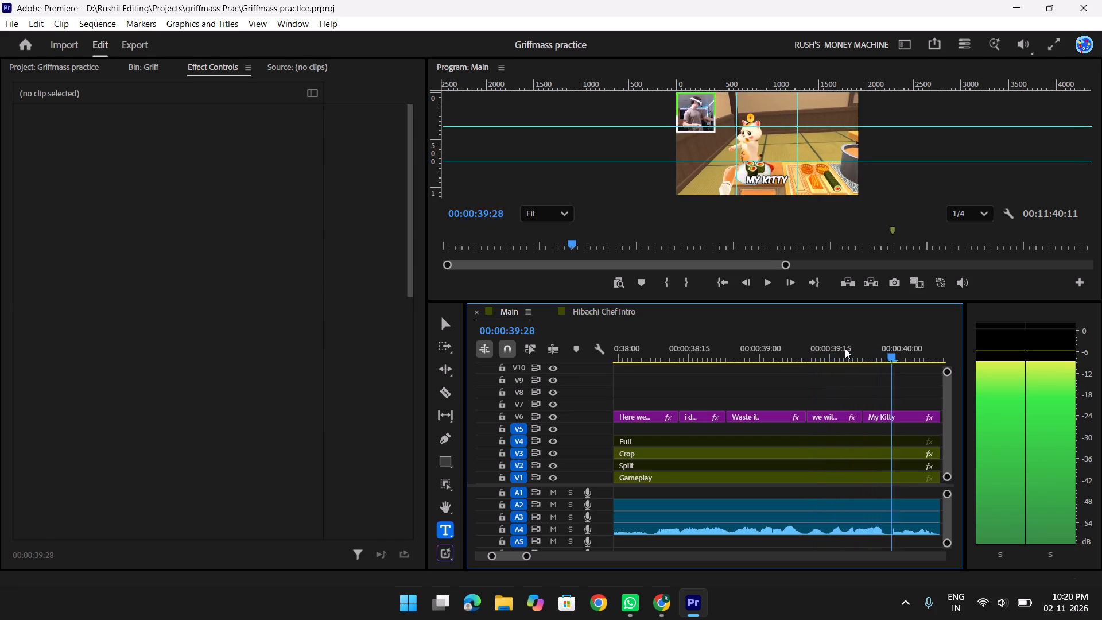
key("Right")
key("Right")
key("Right")
key("Right")
key("Right")
key("Right")
key("Right")
key("Right")
key("Right")
key("Right")
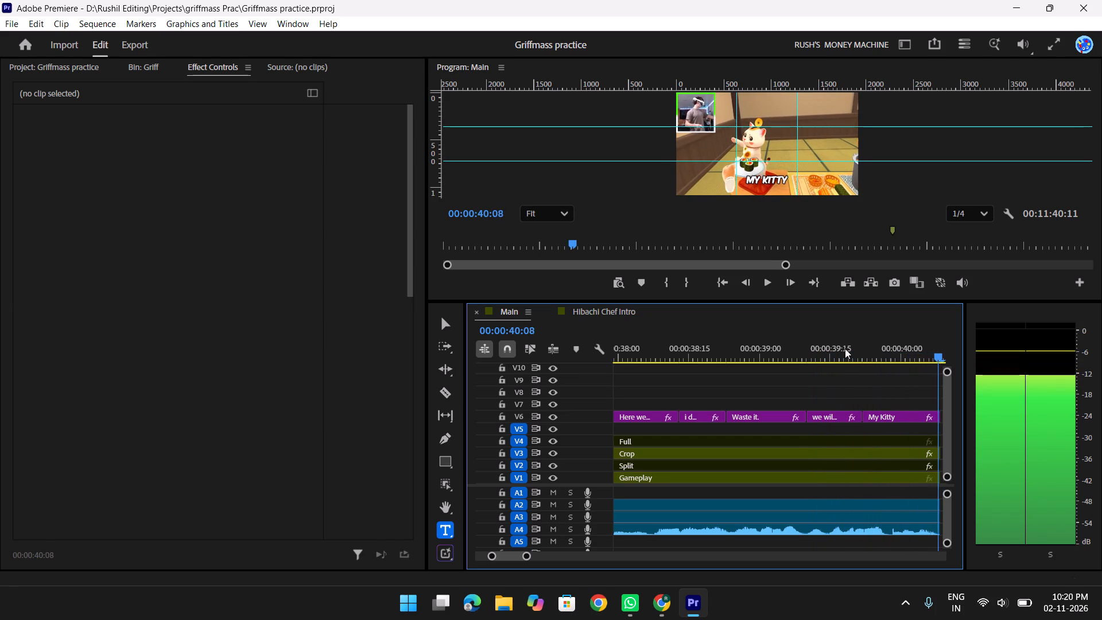
key("Right")
key("Right")
Check the timing of the "Here We go kitty" caption against the dialogue, frame by frame through its end.
key("Right")
key("Right")
key("Right")
key("Right")
key("Right")
key("Right")
key("Right")
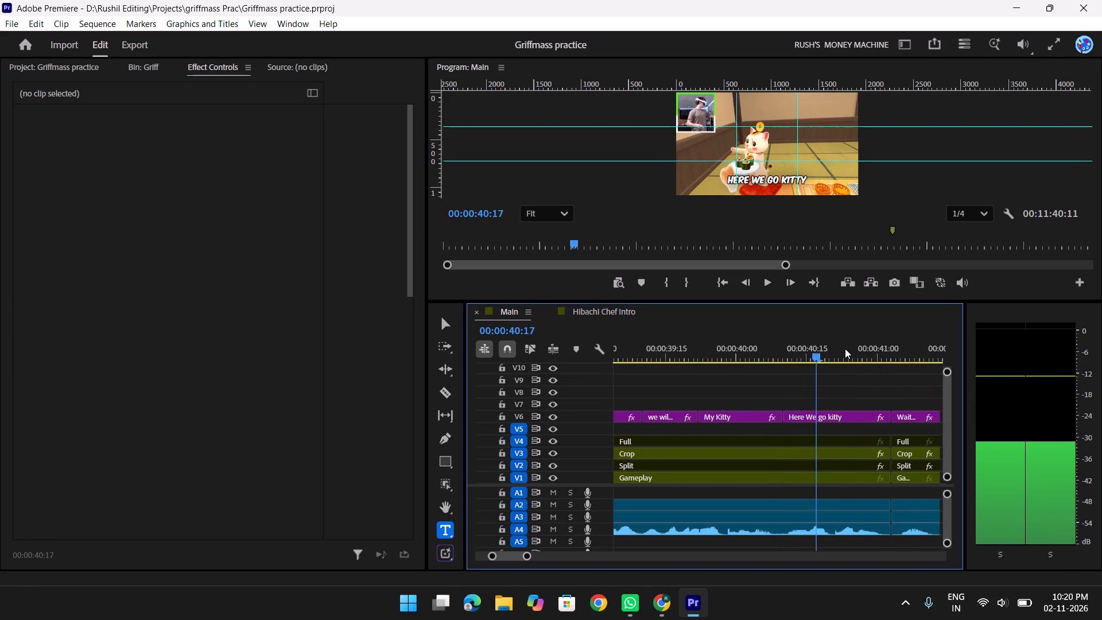
key("Right")
key("Right")
key("Right")
key("Right")
key("Right")
key("Right")
key("Right")
key("Right")
key("Right")
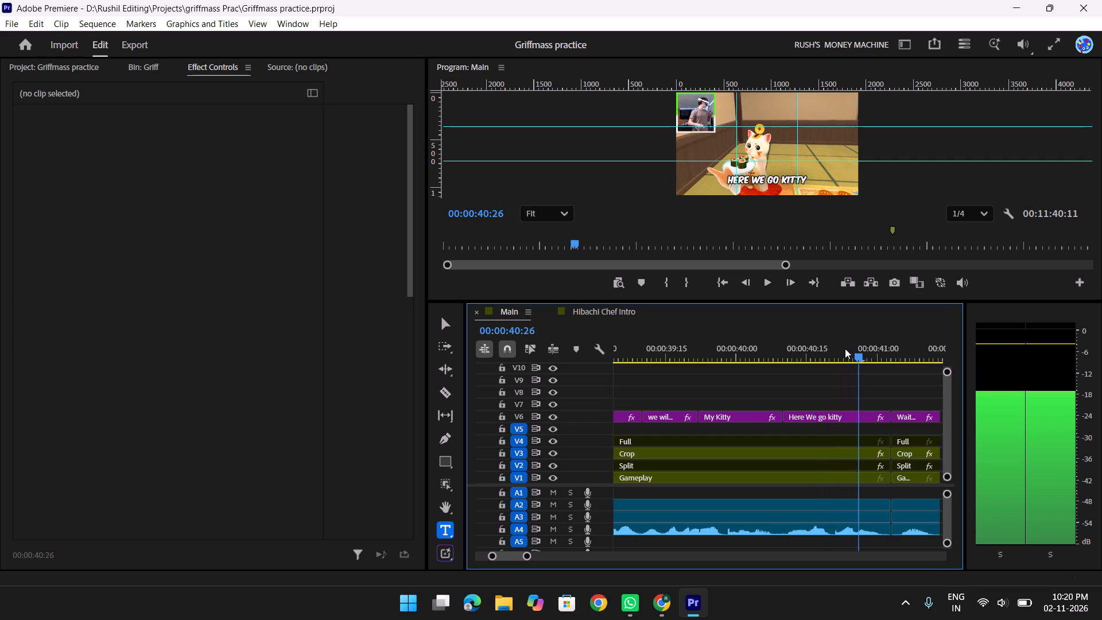
key("Right")
key("Right")
key("Right")
key("Right")
key("Right")
key("Right")
key("Right")
Step through the "Wait..." caption from 00:00:41:04 to its end to check its timing against the audio.
key("Right")
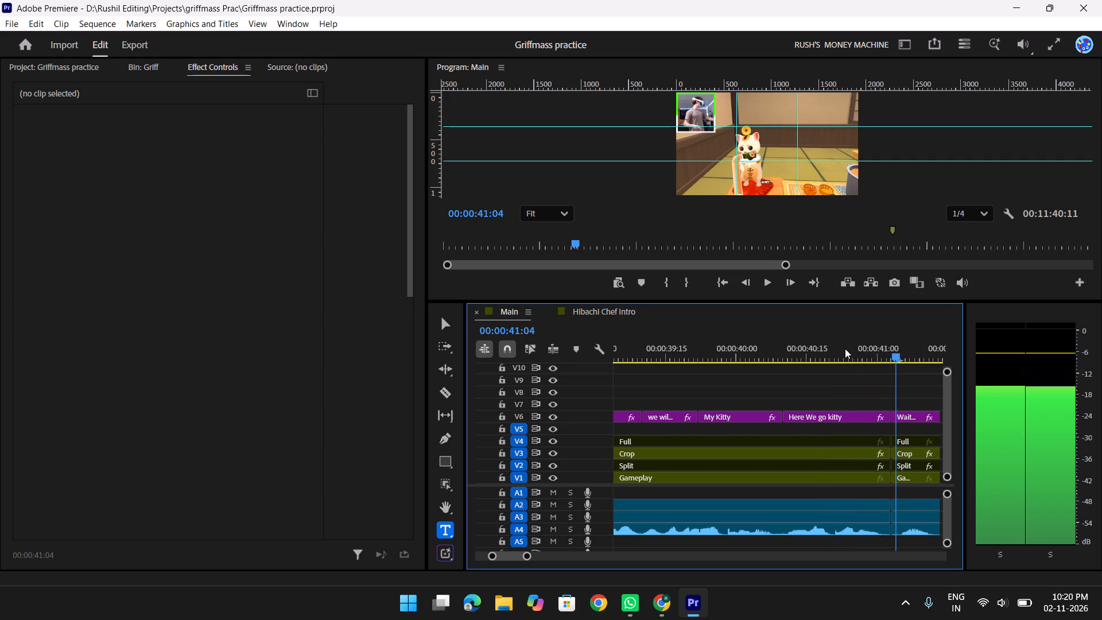
key("Right")
key("Right")
key("Right")
key("Right")
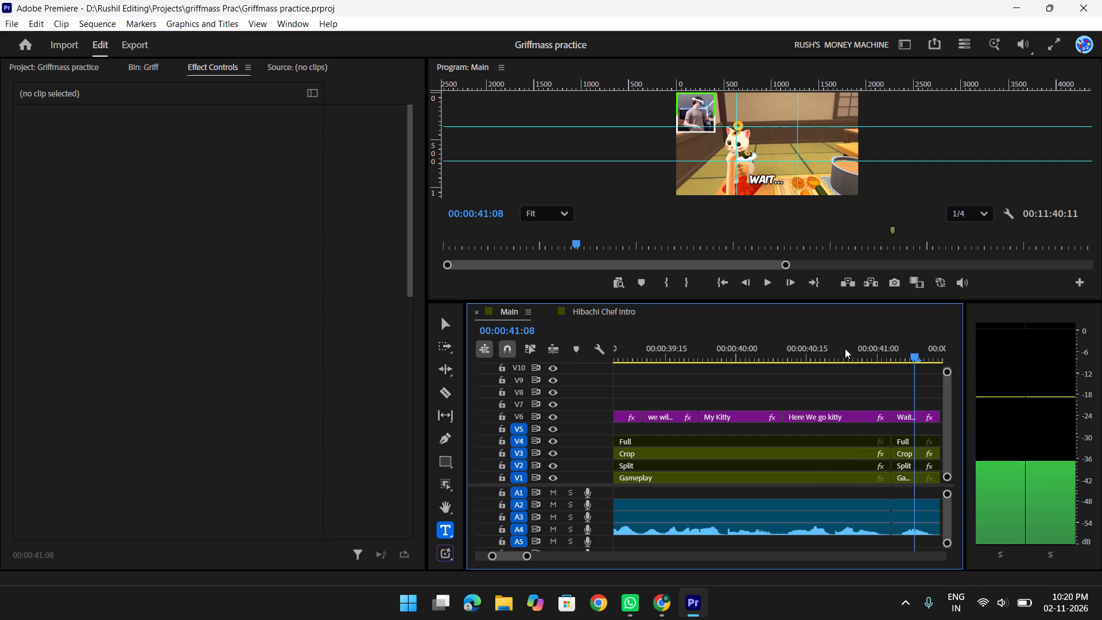
key("Right")
key("Right")
key("Right")
key("Right")
key("Right")
key("Right")
Check the timing of the "Kitty Doesnt Want it" caption against the dialogue, frame by frame through its end.
key("Right")
key("Right")
key("Right")
key("Right")
key("Right")
key("Right")
key("Right")
key("Right")
key("Right")
key("Right")
key("Right")
key("Right")
key("Right")
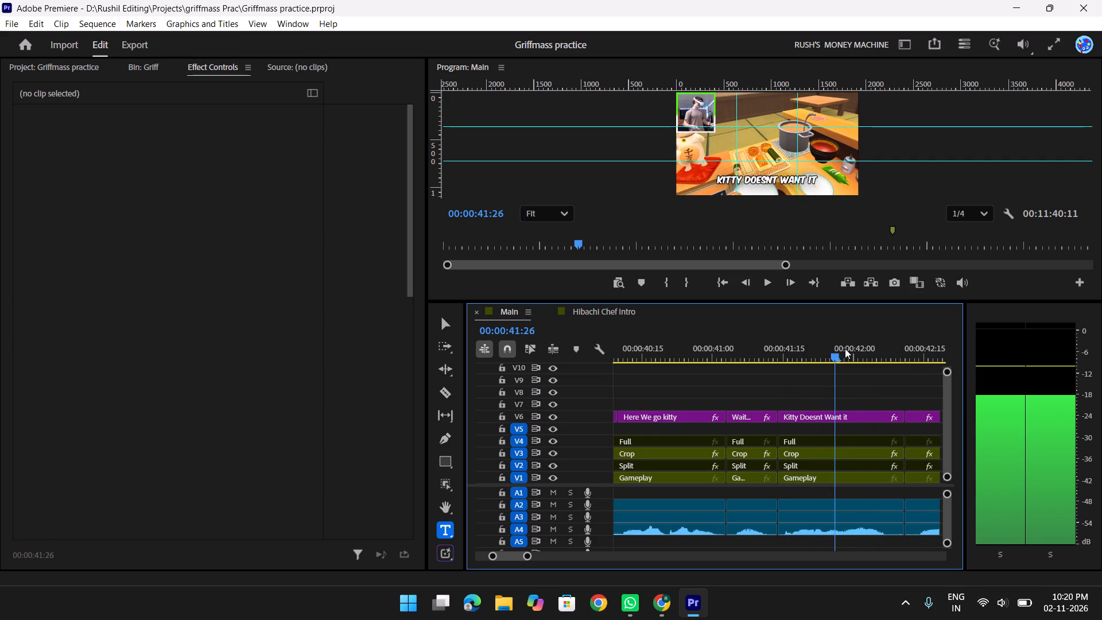
key("Right")
key("Right")
key("Right")
key("Right")
key("Right")
key("Right")
key("Right")
key("Right")
key("Right")
key("Right")
key("Right")
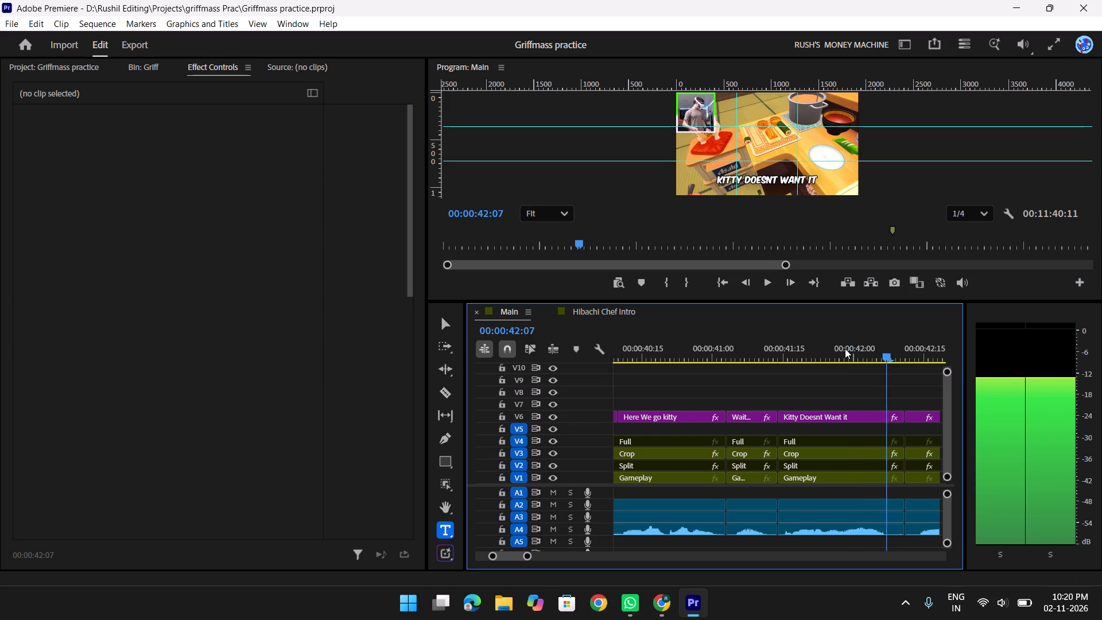
key("Right")
key("Right")
key("Right")
key("Right")
Check the timing of the "ohh i Dropped" caption against the dialogue, frame by frame through its end.
key("Right")
key("Right")
key("Right")
key("Right")
key("Right")
key("Right")
key("Right")
key("Right")
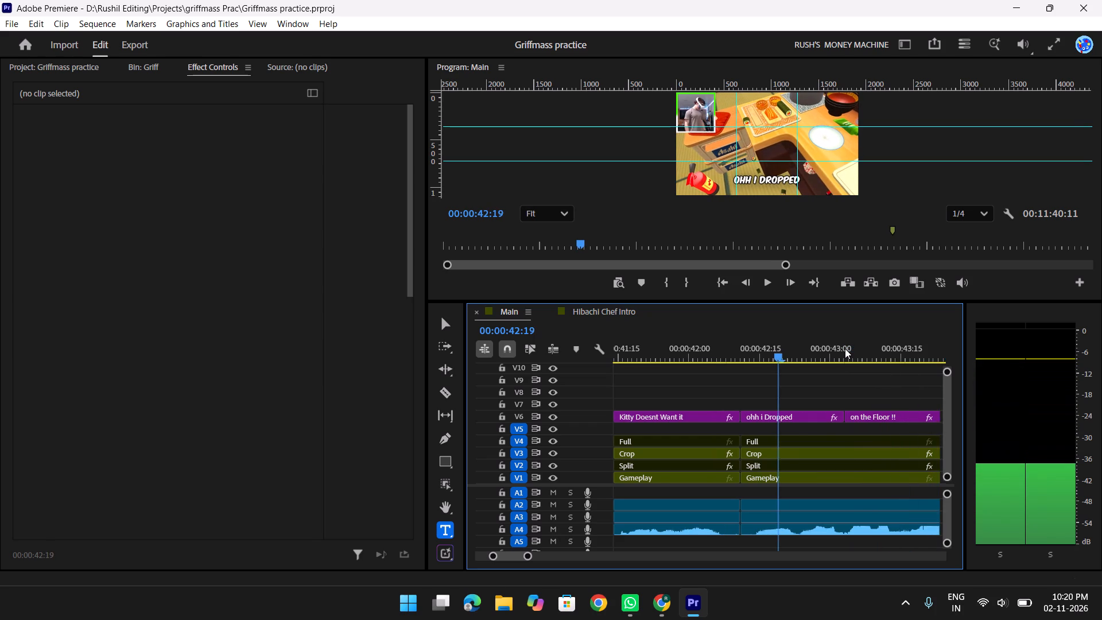
key("Right")
key("Right")
key("Right")
key("Right")
key("Right")
key("Right")
key("Right")
key("Right")
key("Right")
key("Right")
key("Right")
key("Right")
key("Right")
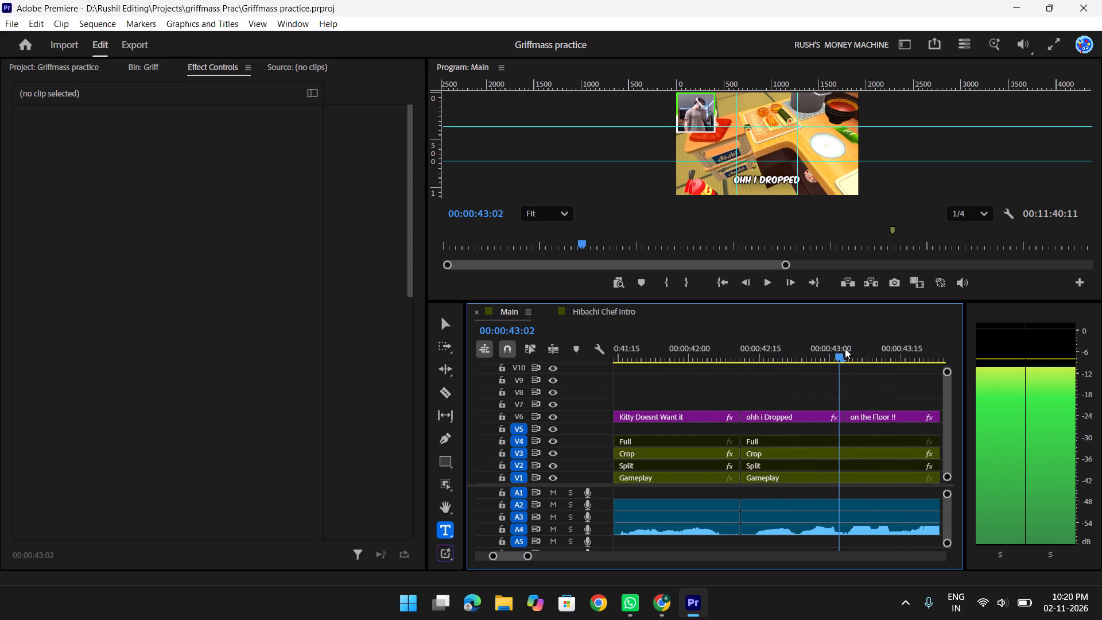
Check the timing of the "on the Floor !!" caption against the dialogue, frame by frame through its closing frames.
key("Right")
key("Right")
key("Right")
key("Right")
key("Right")
key("Right")
key("Right")
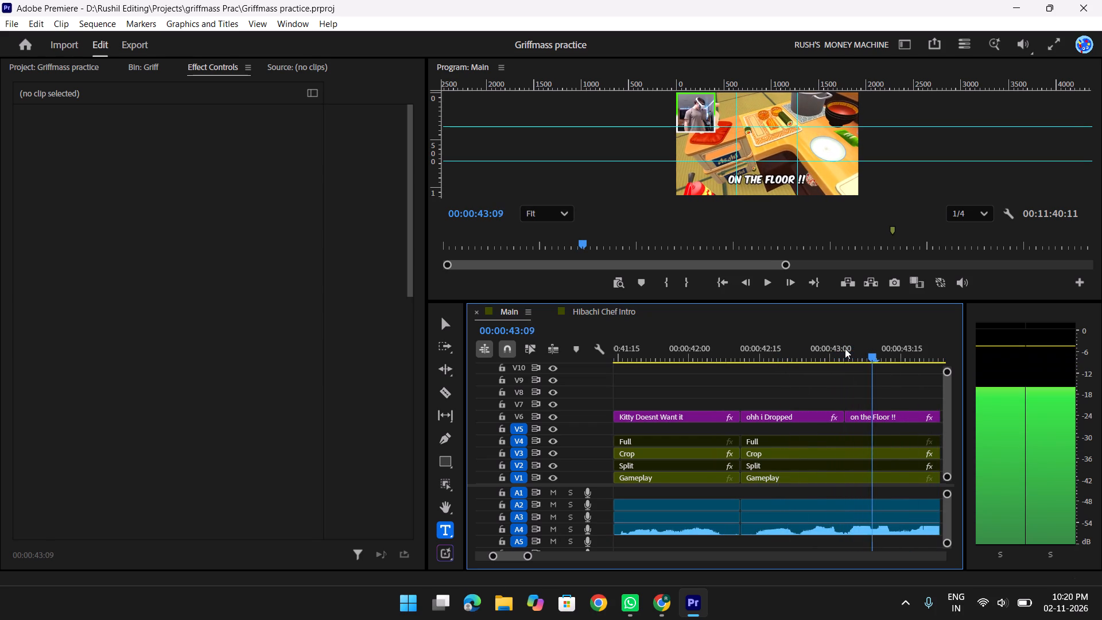
key("Right")
key("Right")
key("Right")
key("Right")
key("Right")
key("Right")
key("Right")
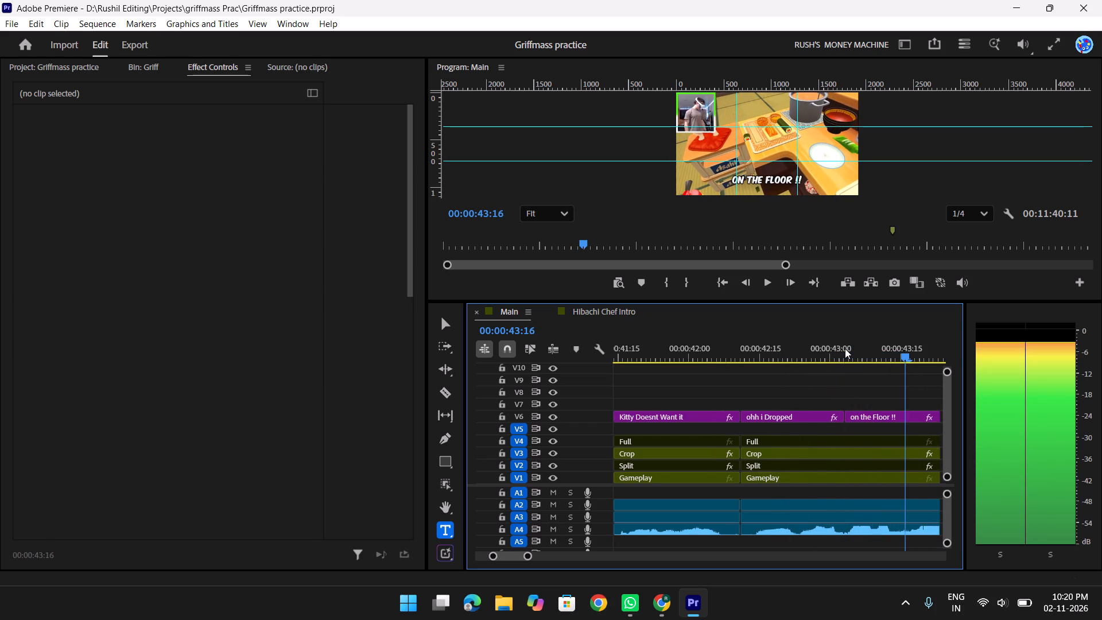
key("Right")
key("Right")
key("Right")
key("Right")
key("Right")
key("Right")
key("Right")
key("Right")
key("Right")
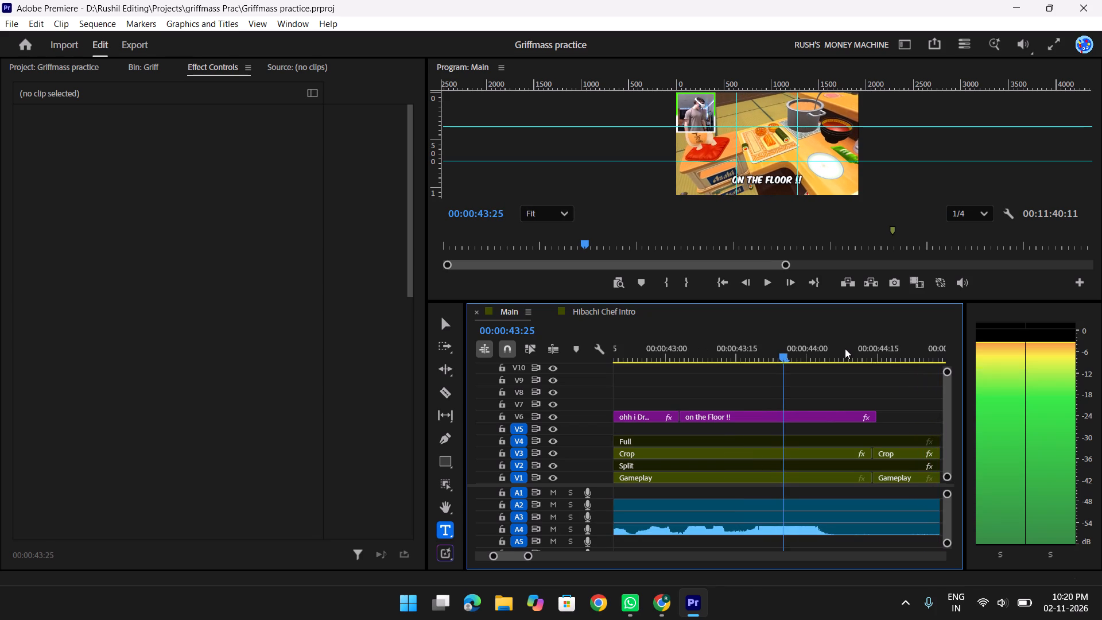
key("Right")
key("Right")
key("Right")
key("Right")
key("Right")
key("Right")
key("Right")
key("Right")
key("Right")
key("Right")
key("Right")
key("Right")
key("Right")
key("Right")
key("Right")
key("Right")
key("Right")
key("Right")
key("Right")
key("Right")
key("Right")
key("Right")
key("Right")
key("Right")
key("Right")
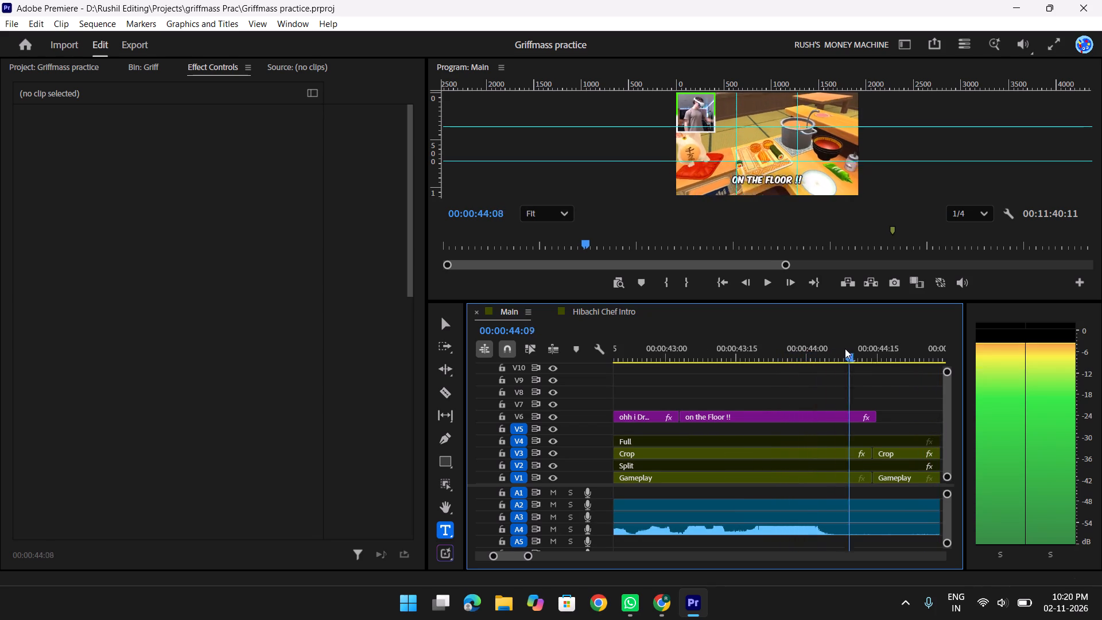
Step through the uncaptioned stretch after "on the Floor !!" up to the next caption's start at 00:00:45:10.
key("Right")
key("Right")
key("Right")
key("Right")
key("Right")
key("Right")
key("Right")
key("Right")
key("Right")
key("Right")
key("Right")
key("Right")
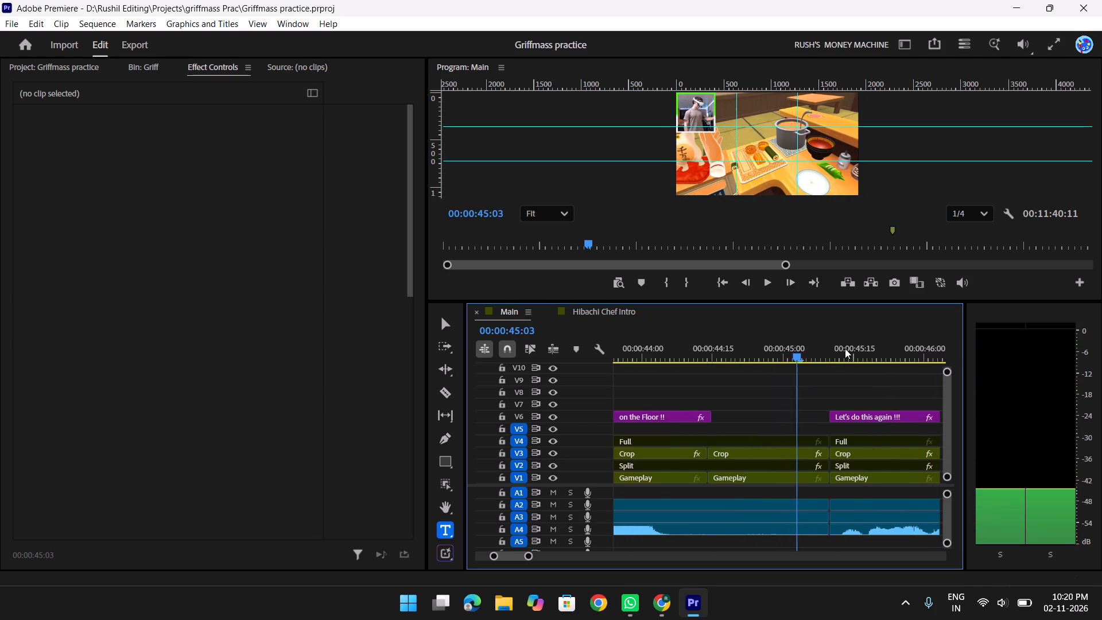
key("Right")
key("Right")
key("Right")
key("Right")
key("Right")
key("Right")
key("Right")
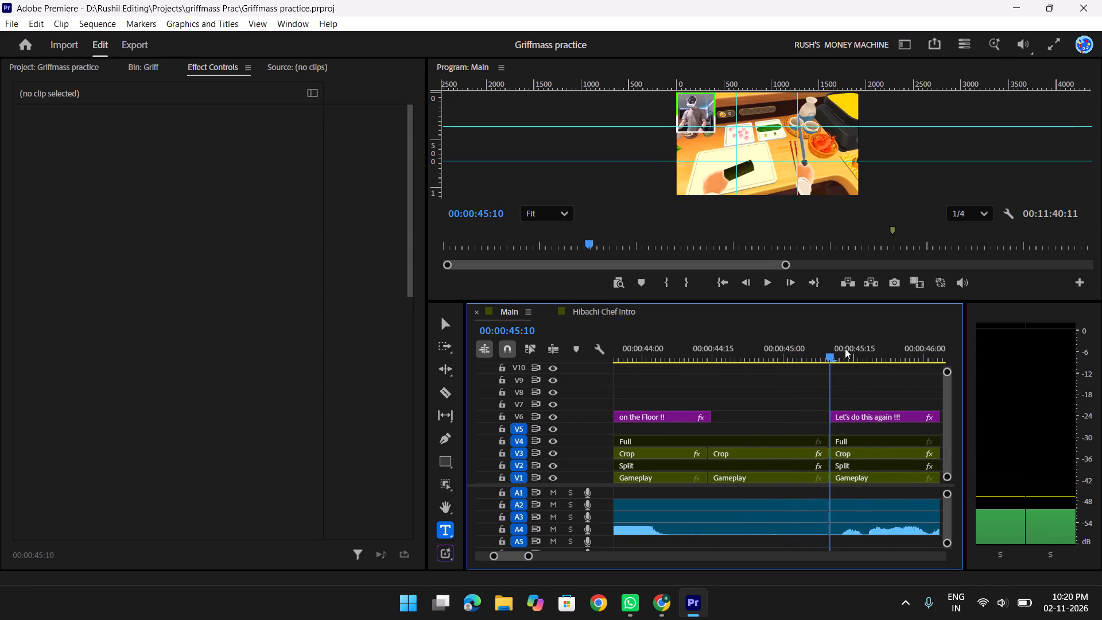
Check the timing of the "Let's do this again !!!" caption against the dialogue, frame by frame through its end.
key("Right")
key("Right")
key("Right")
key("Right")
key("Right")
key("Right")
key("Right")
key("Right")
key("Right")
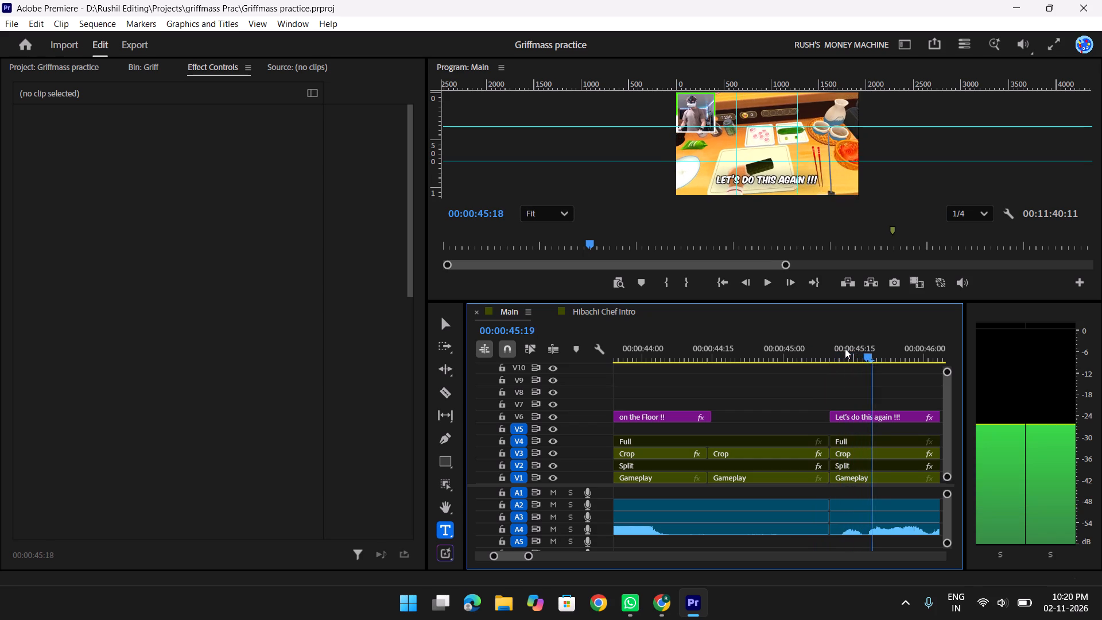
key("Right")
key("Right")
key("Right")
key("Right")
key("Right")
key("Right")
key("Right")
key("Right")
key("Right")
key("Right")
key("Right")
key("Right")
key("Right")
key("Right")
key("Right")
key("Right")
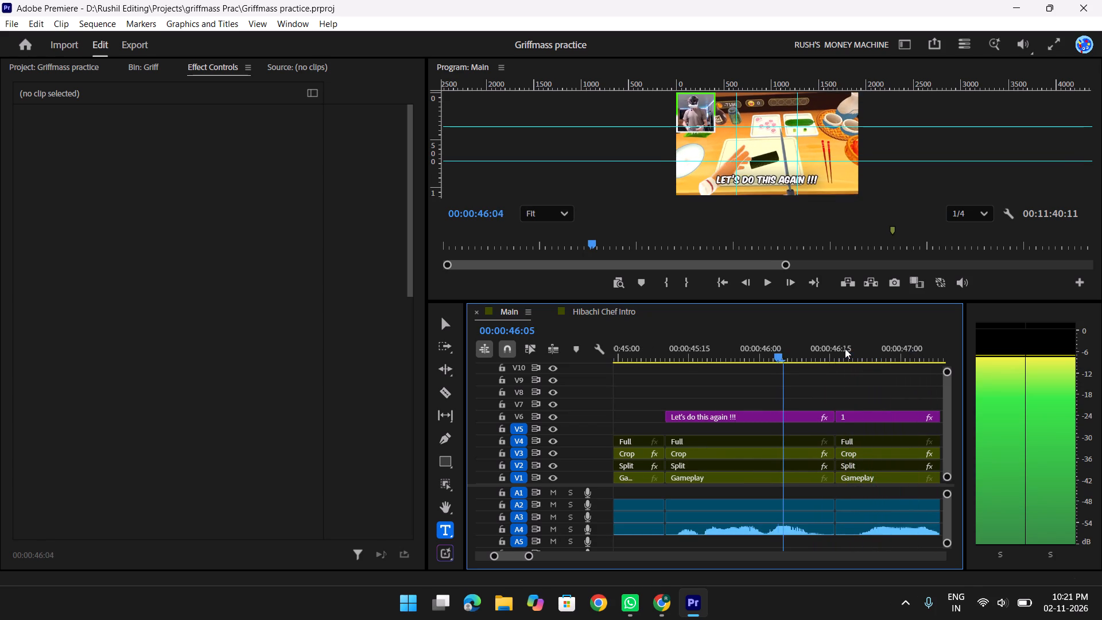
key("Right")
key("Right")
key("Right")
key("Right")
key("Right")
key("Right")
key("Right")
key("Right")
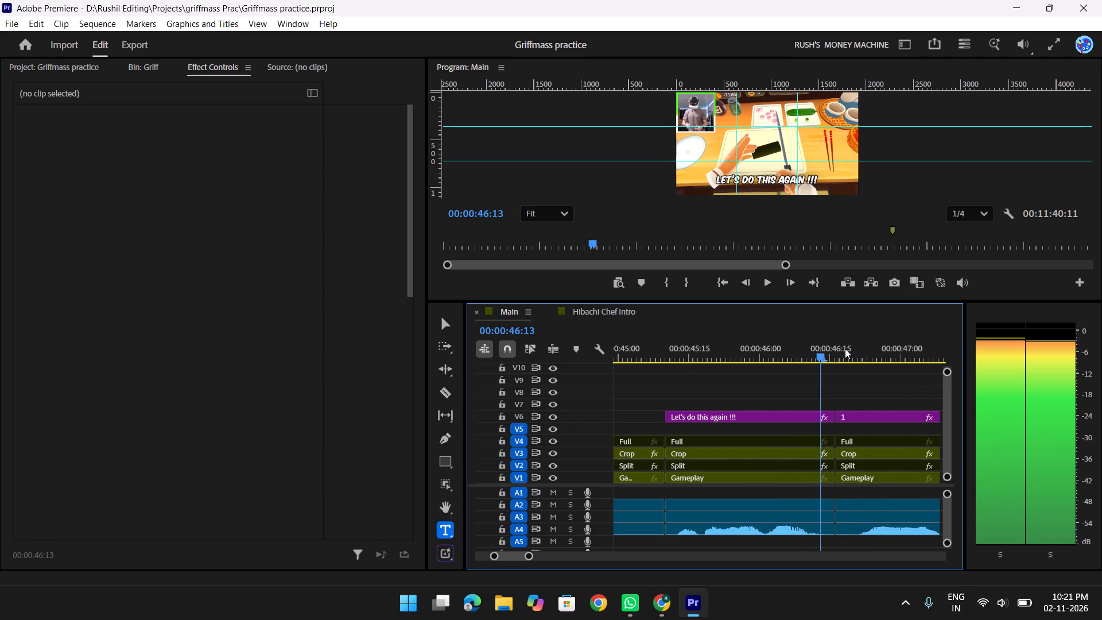
key("Right")
key("Right")
Step through the "1" caption to 00:00:47:10, where the "2" caption begins, to check its timing against the audio.
key("Right")
key("Right")
key("Right")
key("Right")
key("Right")
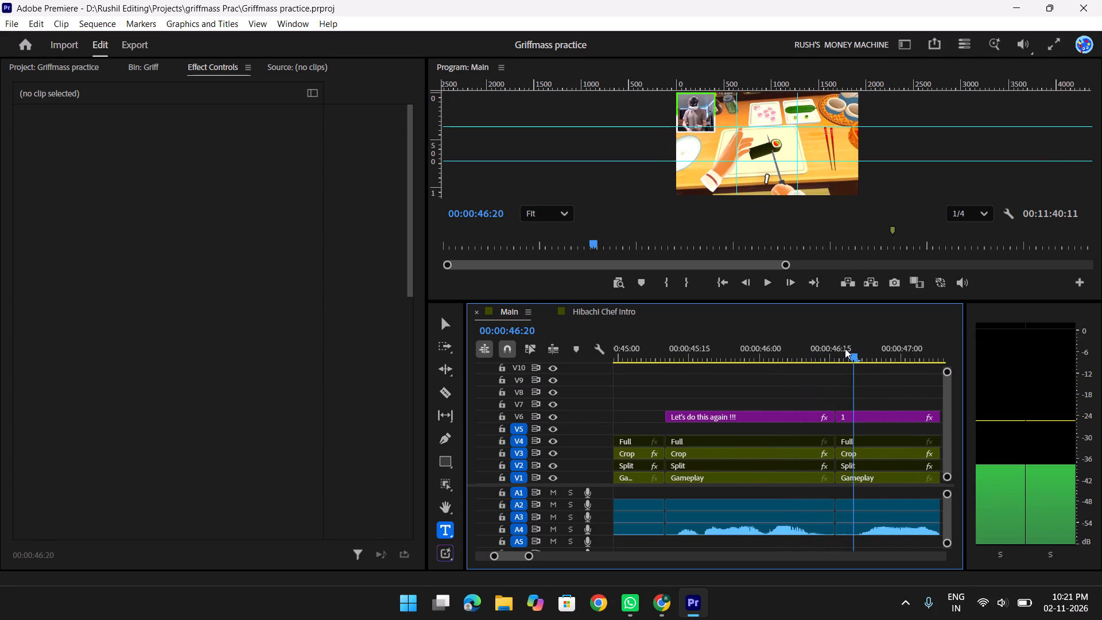
key("Right")
key("Right")
key("Right")
key("Right")
key("Right")
key("Right")
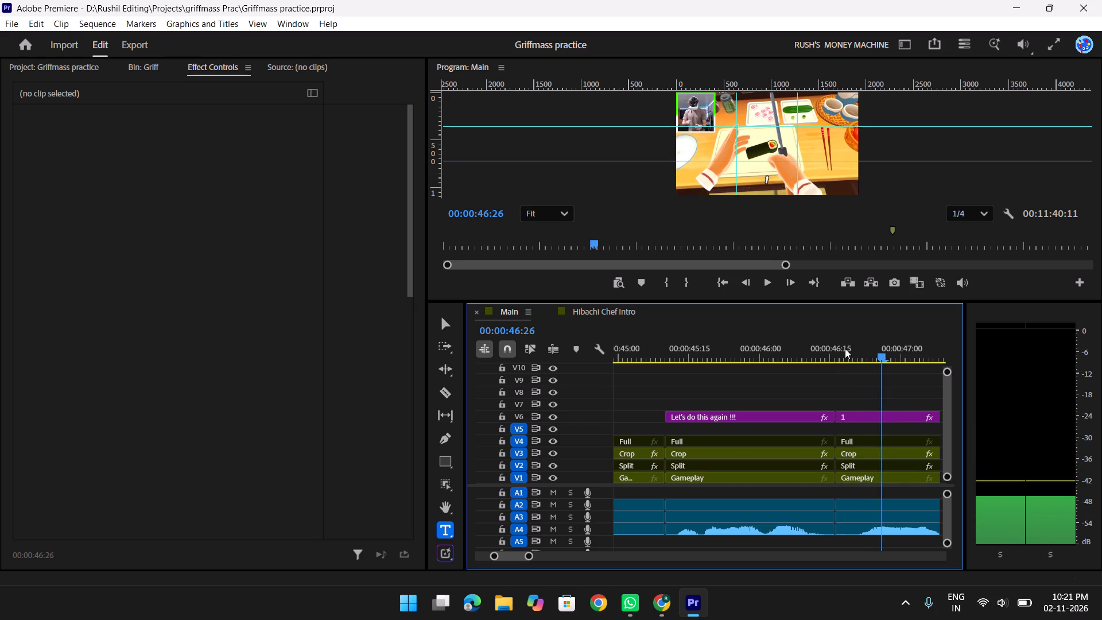
key("Right")
key("Right")
key("Right")
key("Right")
key("Right")
key("Right")
key("Right")
key("Right")
key("Right")
key("Right")
key("Right")
key("Right")
key("Right")
key("Right")
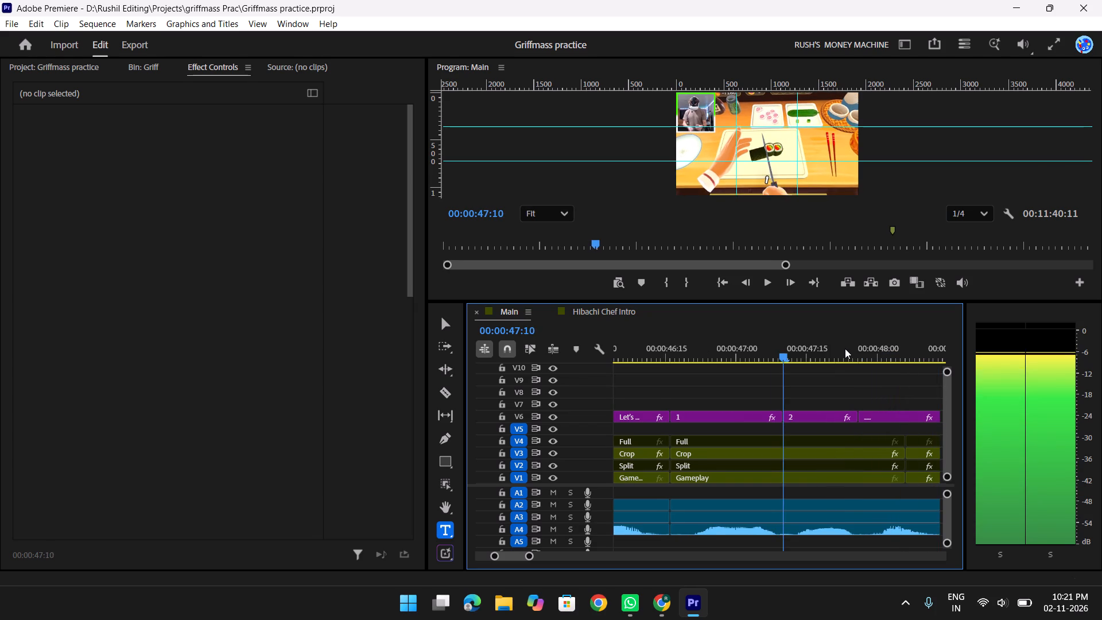
Step through the "2" caption from 00:00:47:10 to its end to check its timing against the audio.
key("Right")
key("Right")
key("Right")
key("Right")
key("Right")
key("Right")
key("Right")
key("Right")
key("Right")
key("Right")
key("Right")
key("Right")
key("Right")
key("Right")
key("Right")
key("Right")
key("Right")
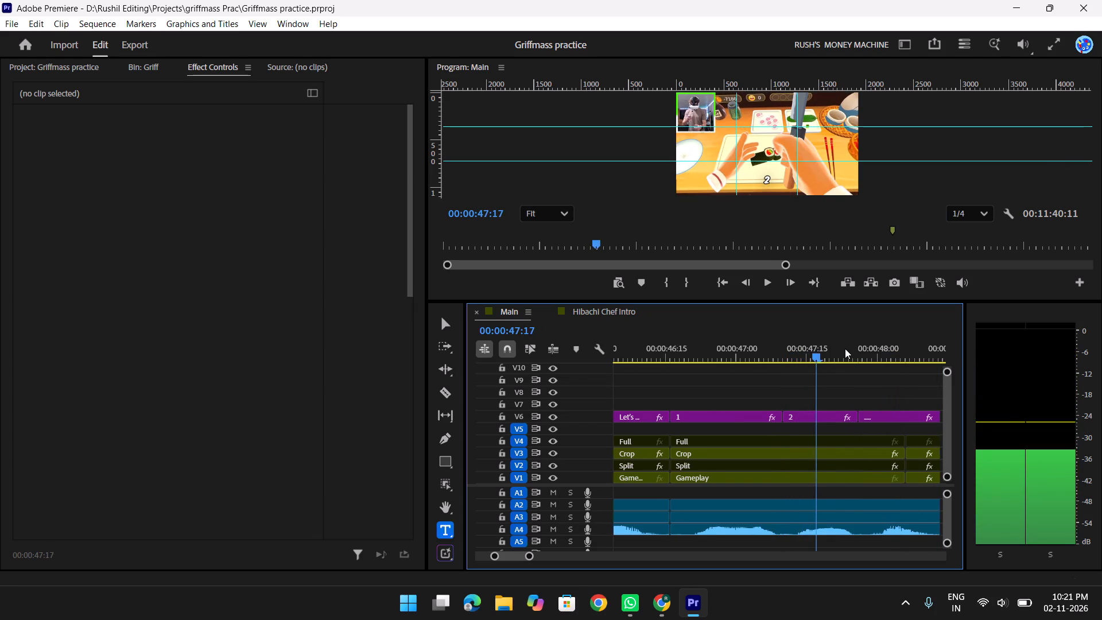
Check the timing of the dotted caption following "2" against the audio, frame by frame to its end at 00:00:48:16.
key("Right")
key("Right")
key("Right")
key("Right")
key("Right")
key("Right")
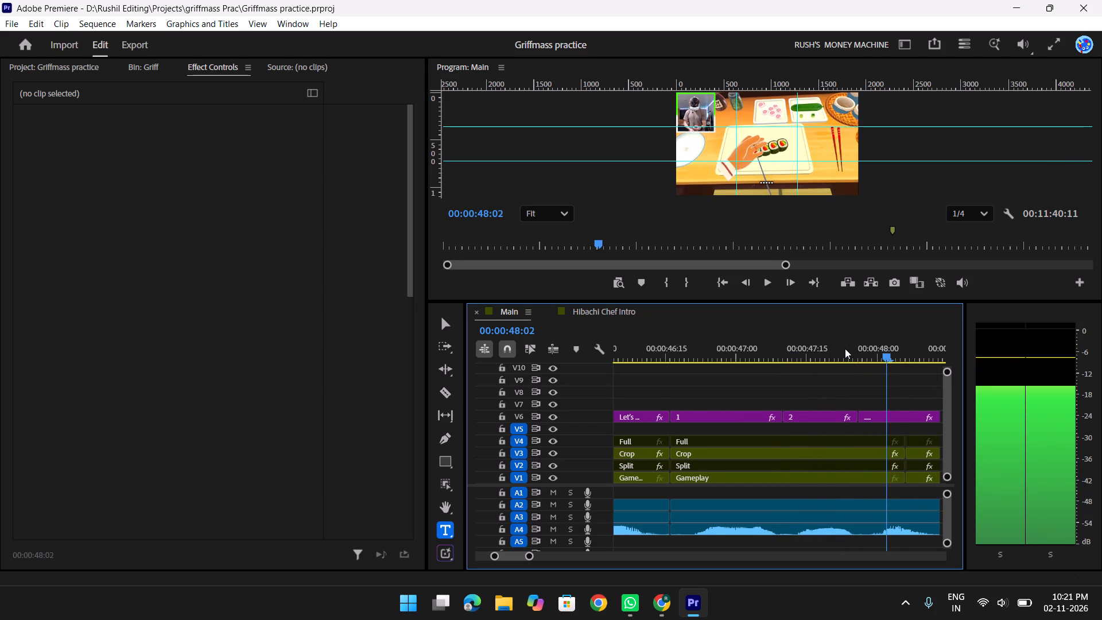
key("Right")
key("Right")
key("Right")
key("Right")
key("Right")
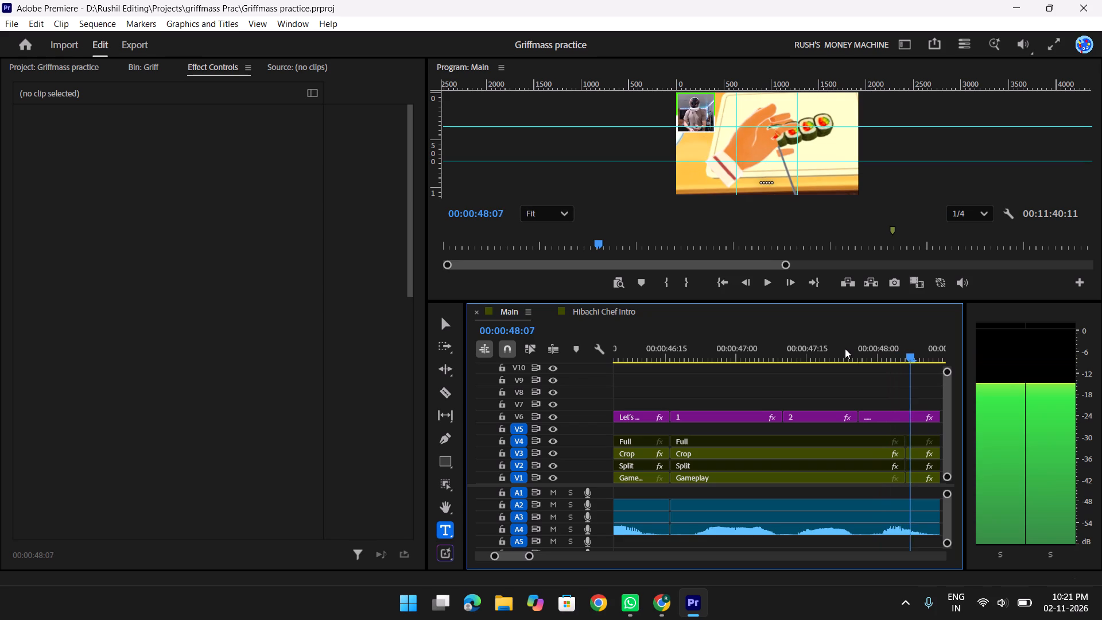
key("Right")
key("Right")
key("Right")
key("Right")
key("Right")
key("Right")
key("Right")
key("Right")
key("Right")
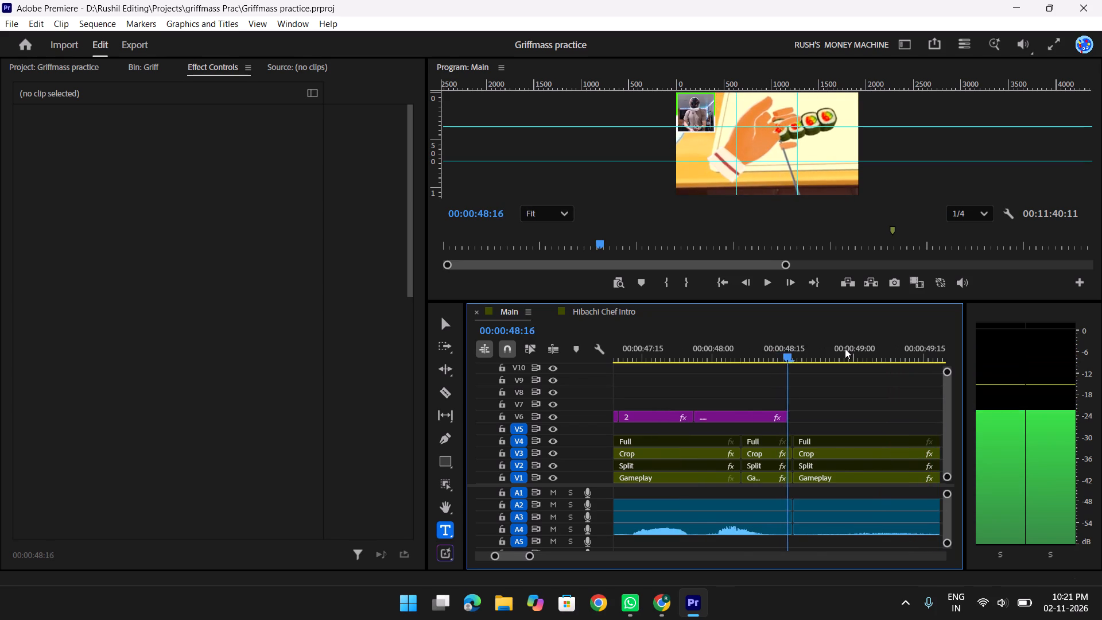
Step through the uncaptioned stretch after the dotted caption, into the overlaid chef shot up to 00:00:50:18.
key("Right")
key("Right")
key("Right")
key("Right")
key("Right")
key("Right")
key("Right")
key("Right")
key("Right")
key("Right")
key("Right")
key("Right")
key("Right")
key("Right")
key("Right")
key("Right")
key("Right")
key("Right")
key("Right")
key("Right")
key("Right")
key("Right")
key("Right")
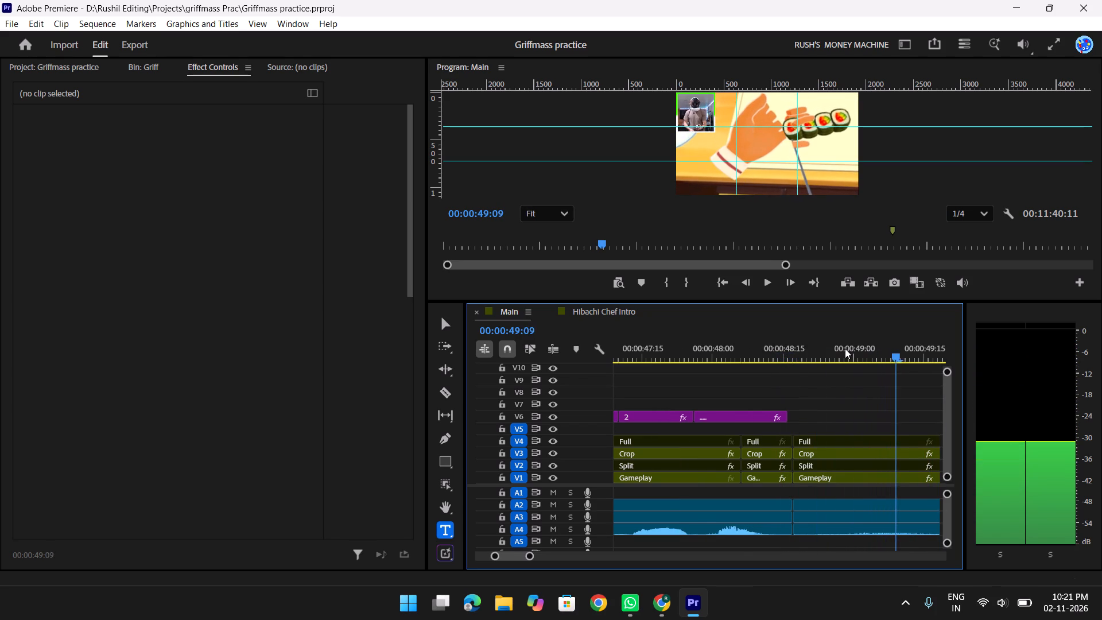
key("Right")
key("Right")
key("Right")
key("Right")
key("Right")
key("Right")
key("Right")
key("Right")
key("Right")
key("Right")
key("Right")
key("Right")
key("Right")
key("Right")
key("Right")
key("Right")
key("Right")
key("Right")
key("Right")
key("Right")
key("Right")
key("Right")
key("Right")
key("Right")
key("Right")
key("Right")
key("Right")
key("Right")
key("Right")
key("Right")
key("Right")
key("Right")
key("Right")
key("Right")
key("Right")
key("Right")
key("Right")
key("Right")
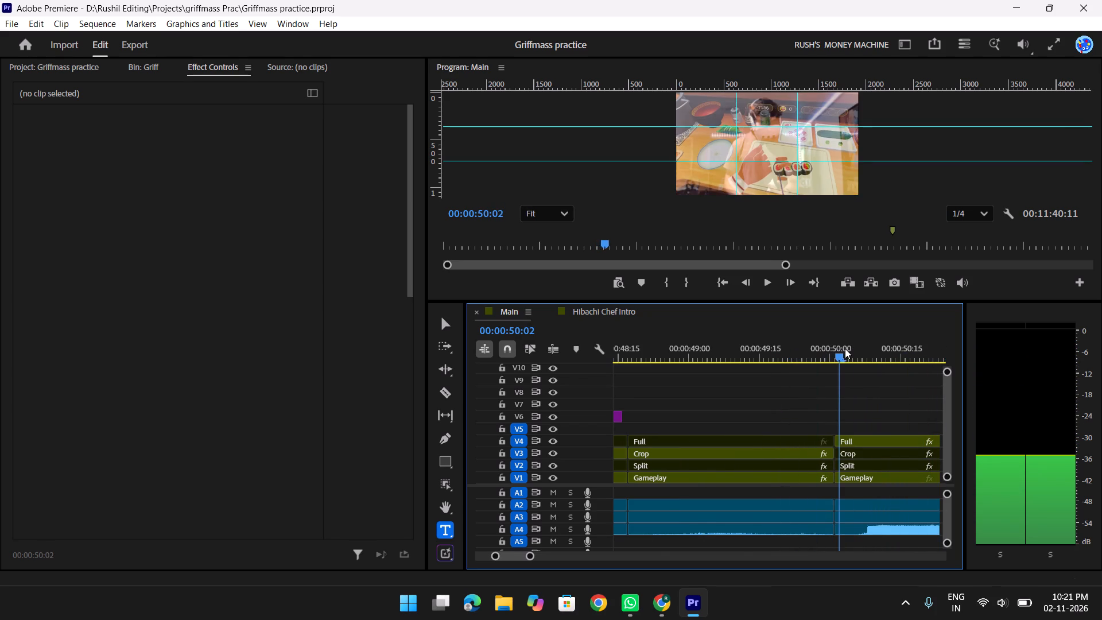
Save the project with the timeline zoomed out around 00:00:50:18.
type("yyy")
key("ctrl+s")
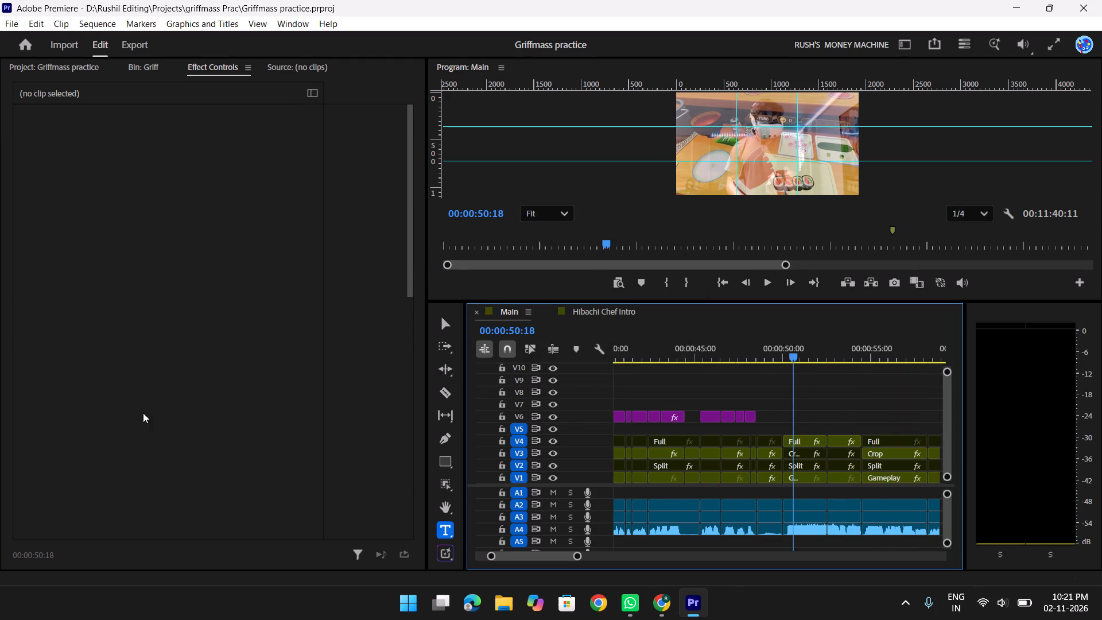
Rearrange the workspace by narrowing Effect Controls, widening the Program monitor and timeline, and reducing the tools to a single column.
left_click_drag(426, 276, 298, 277)
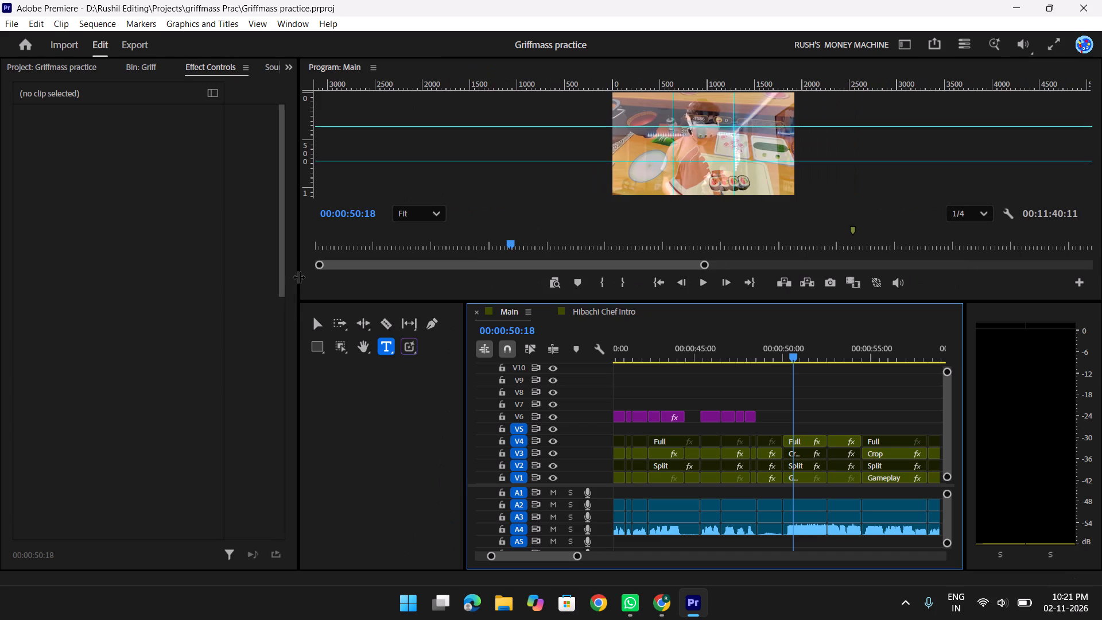
left_click_drag(298, 277, 364, 290)
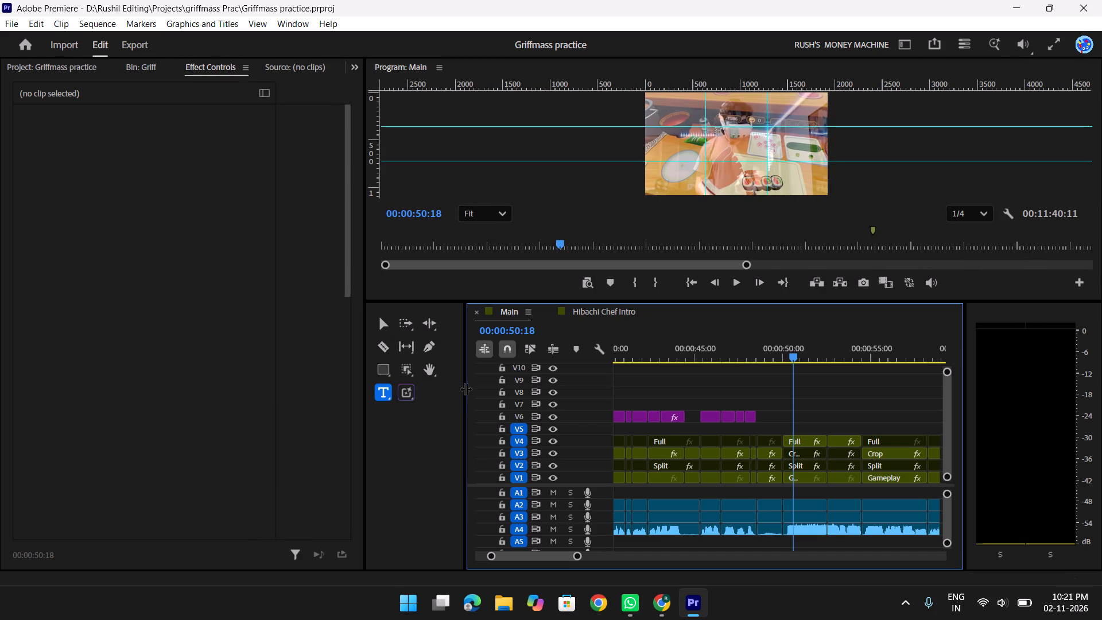
left_click_drag(460, 388, 399, 396)
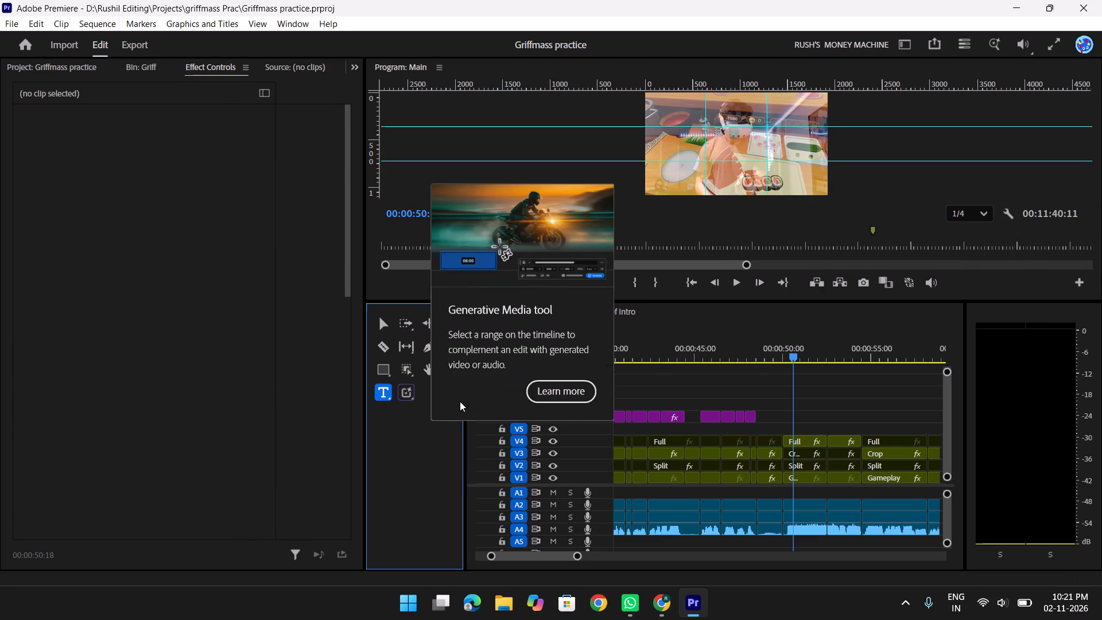
left_click(476, 433)
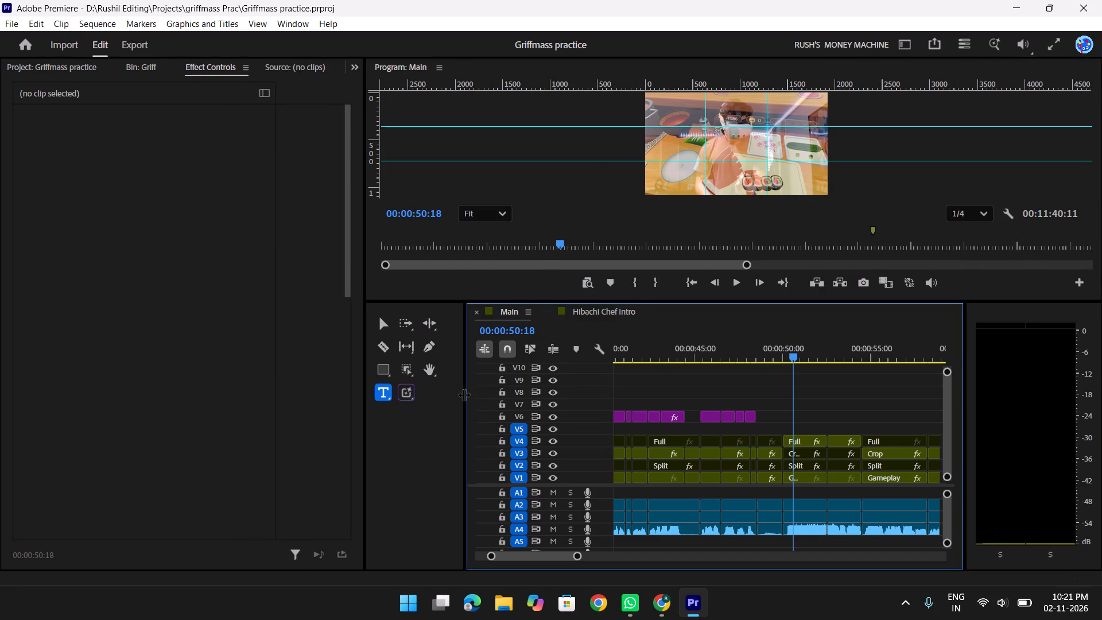
left_click_drag(464, 394, 385, 395)
left_click(295, 297)
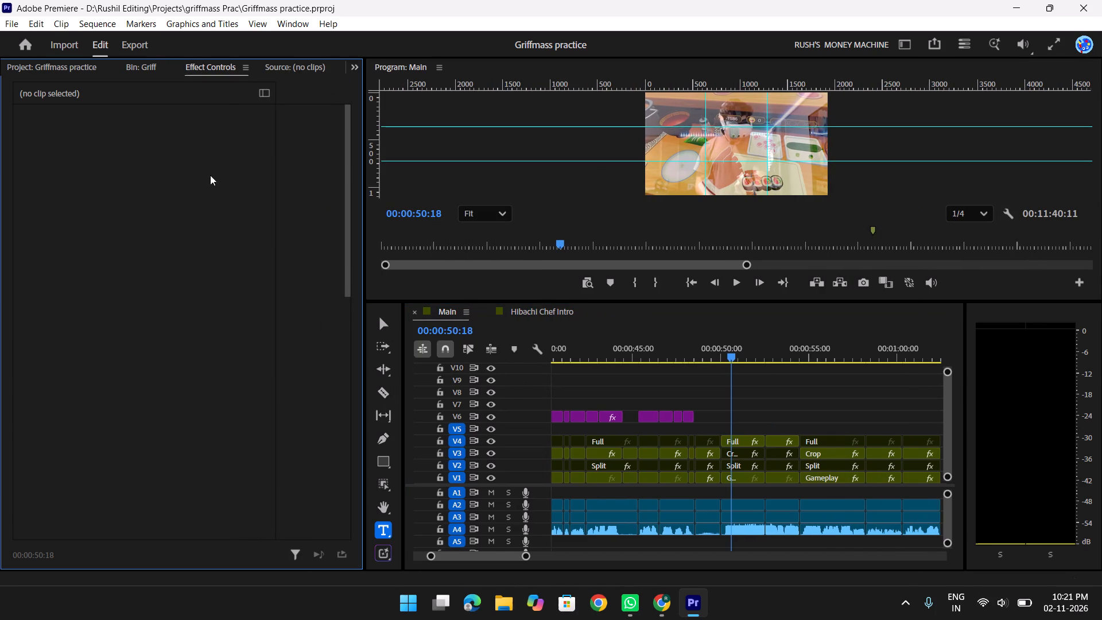
left_click(194, 64)
Select the "Let's do this again !!!" caption at 00:00:45:28 to view its effect settings.
left_click_drag(717, 349, 650, 373)
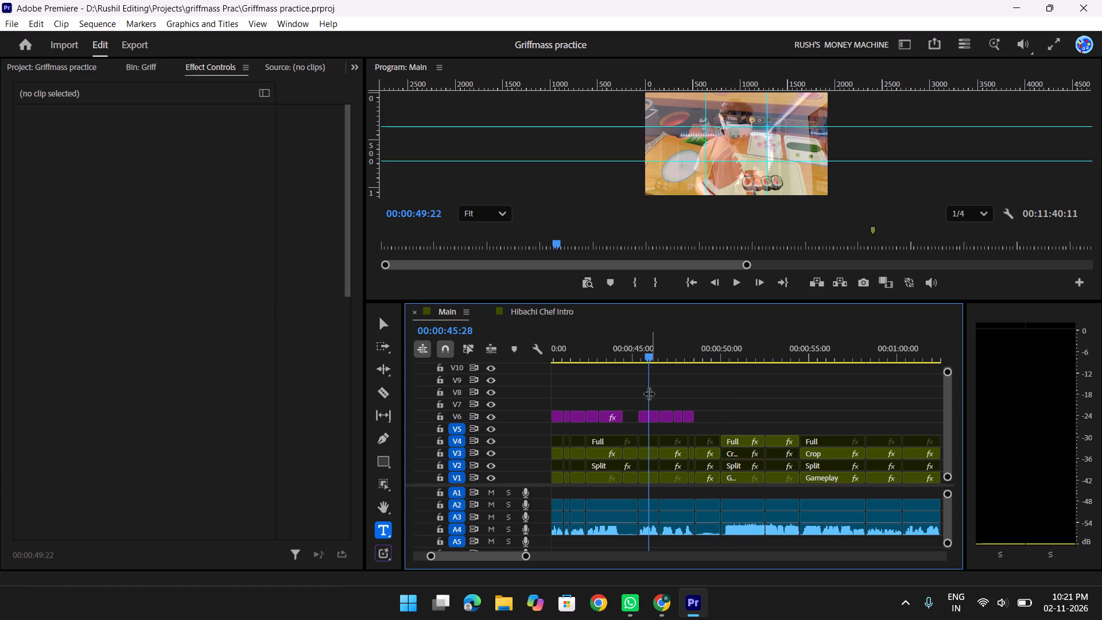
left_click(646, 423)
left_click(645, 417)
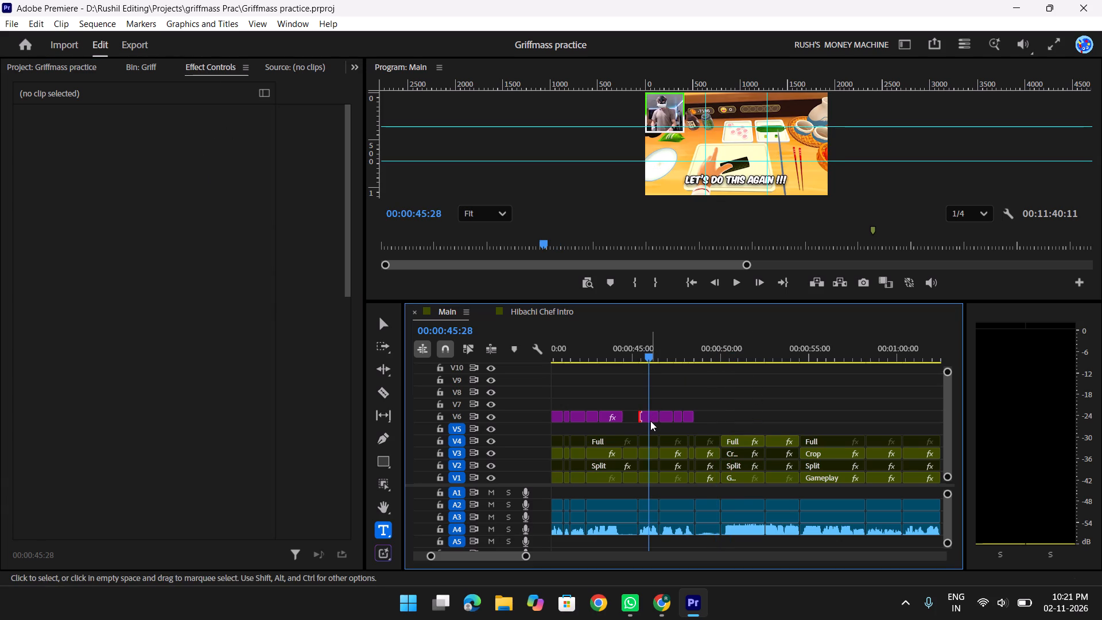
left_click(650, 420)
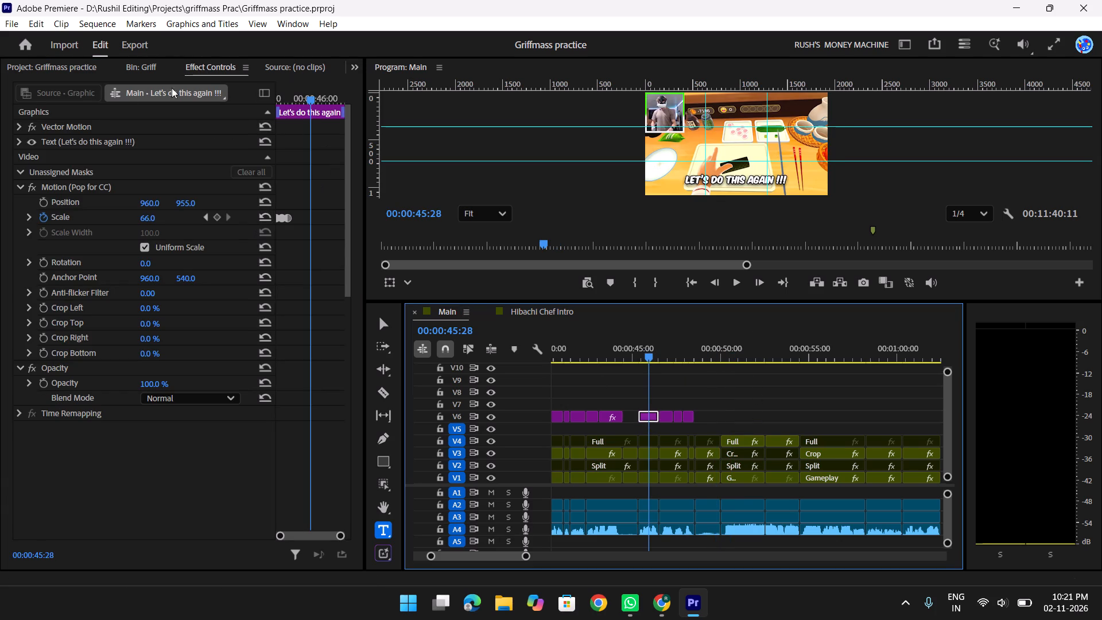
Save the project.
key("ctrl+s")
key("ctrl+s")
key("ctrl+s")
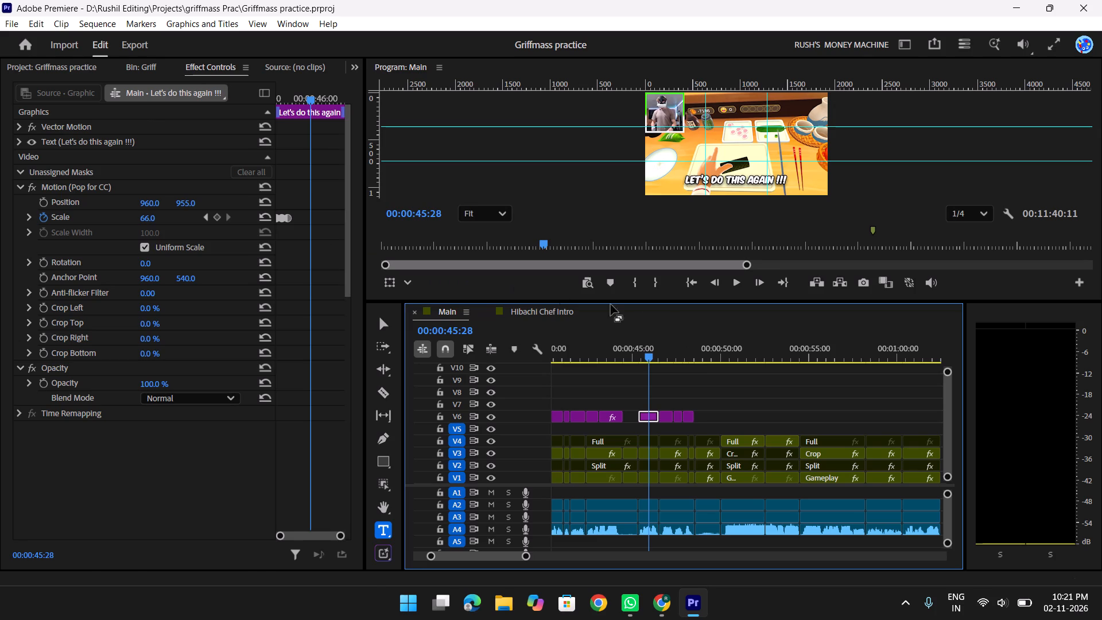
key("ctrl+s")
key("ctrl+s")
key("ctrl+s")
key("ctrl+s")
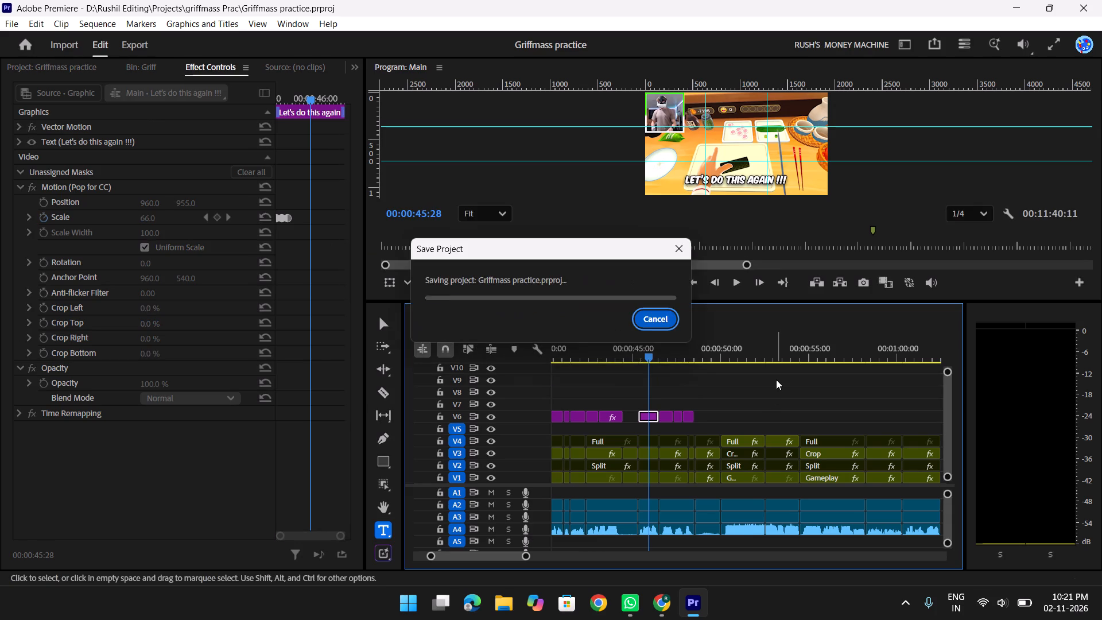
key("ctrl+s")
key("ctrl+s")
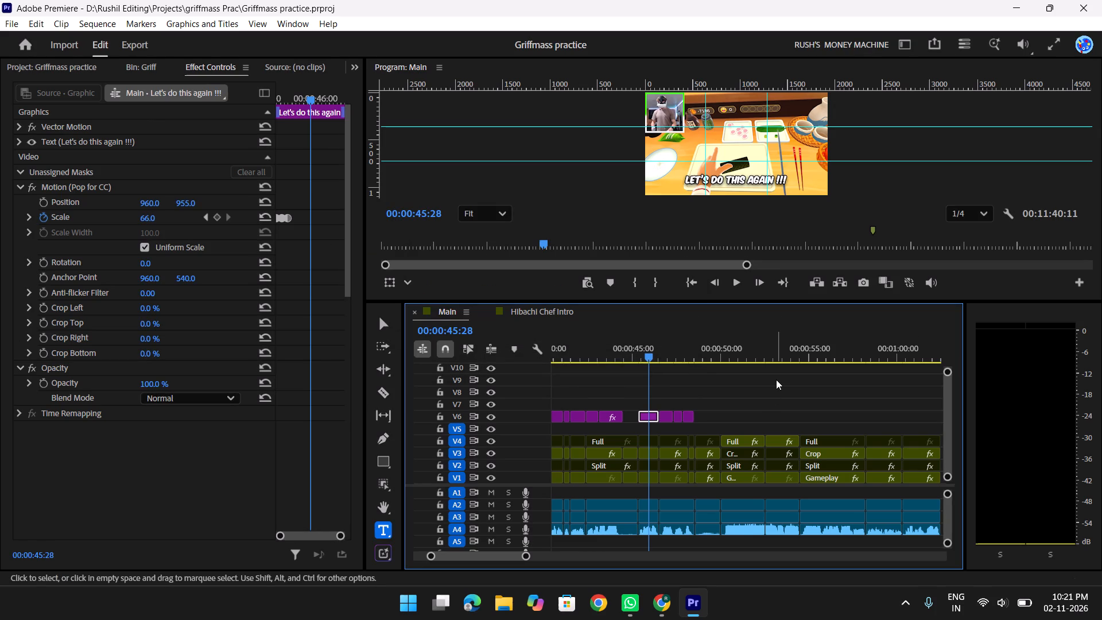
Scrub and replay the Hibachi Chef intro and the captions around it, up to 00:00:28:06.
scroll(820, 392, "up", 2)
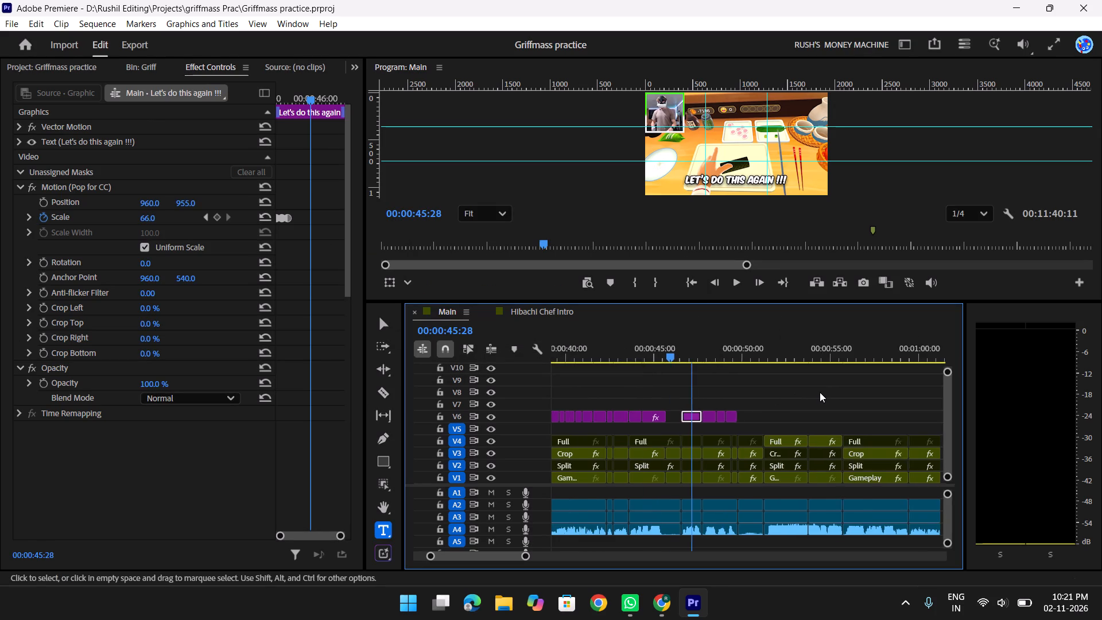
scroll(820, 392, "up", 19)
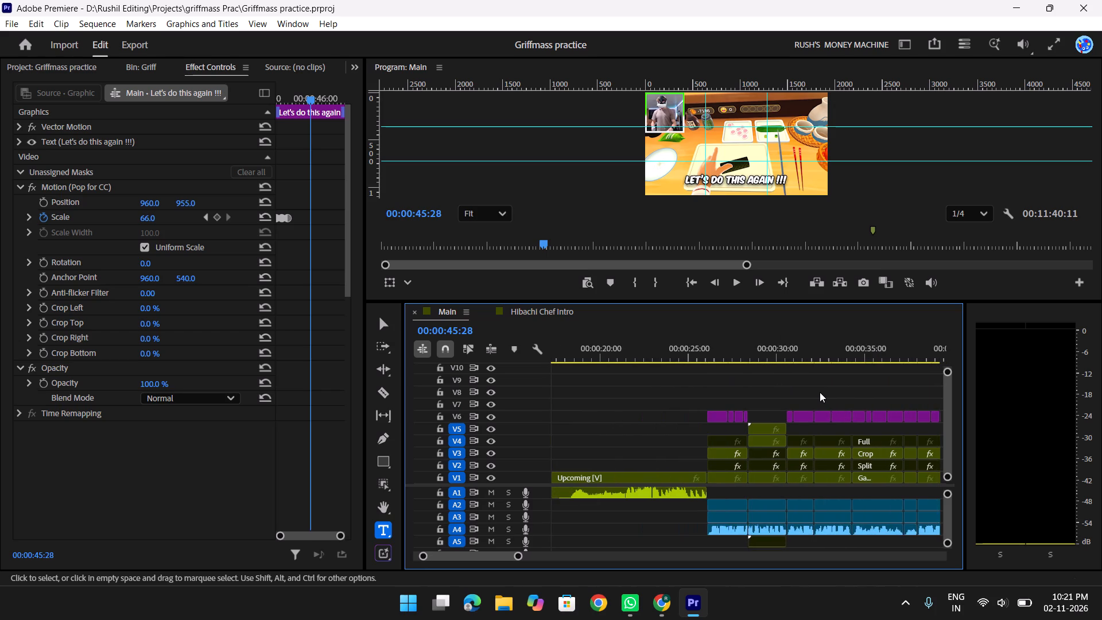
left_click_drag(791, 345, 725, 339)
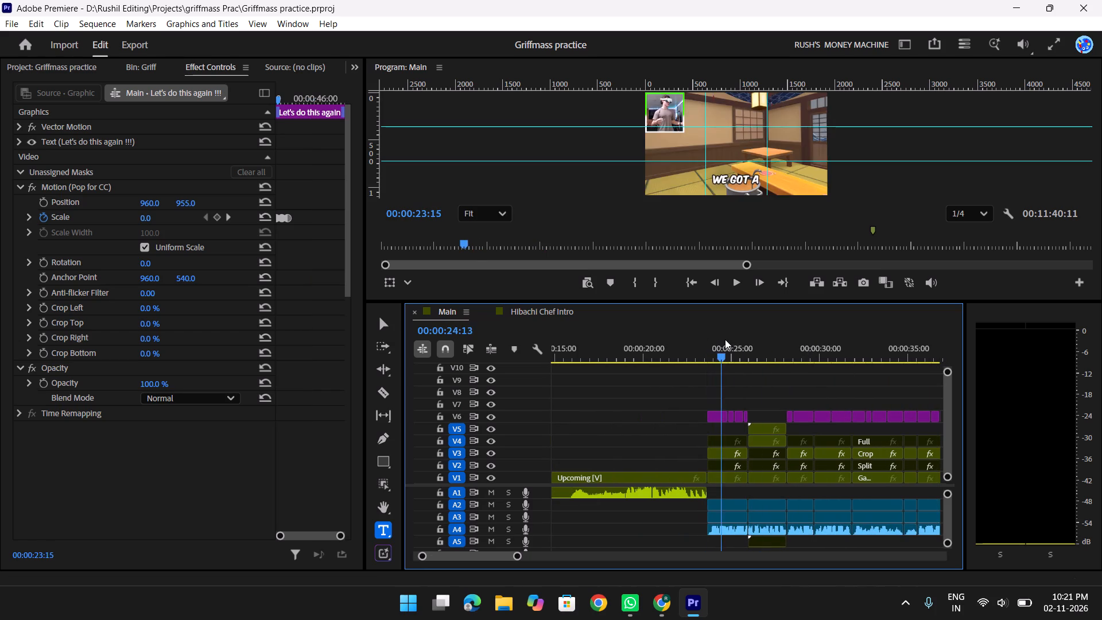
left_click_drag(725, 339, 763, 338)
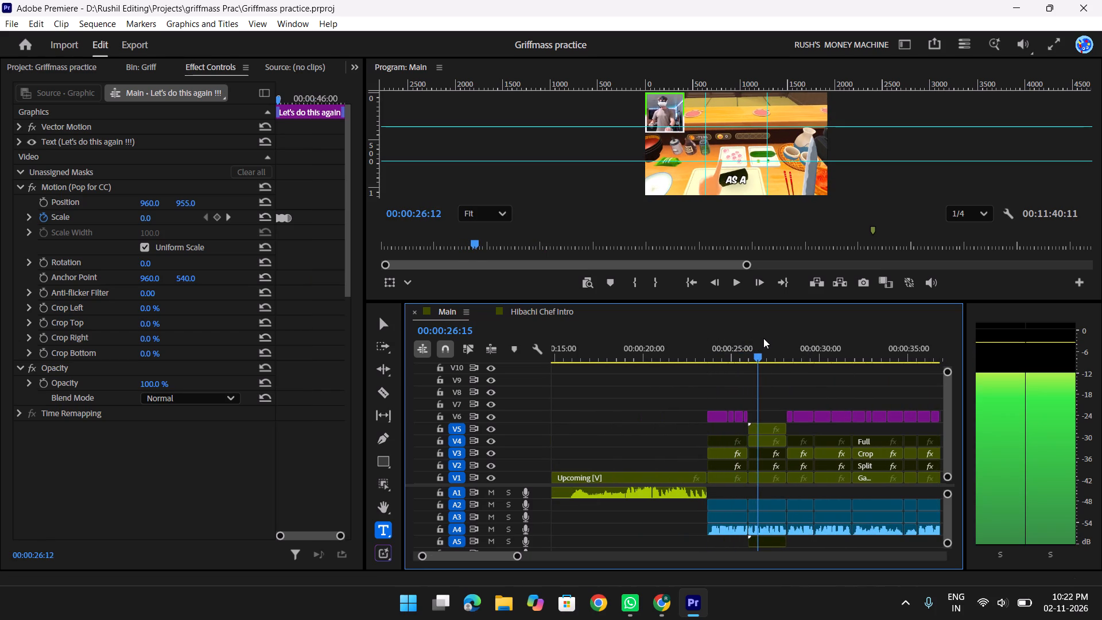
left_click_drag(763, 338, 781, 340)
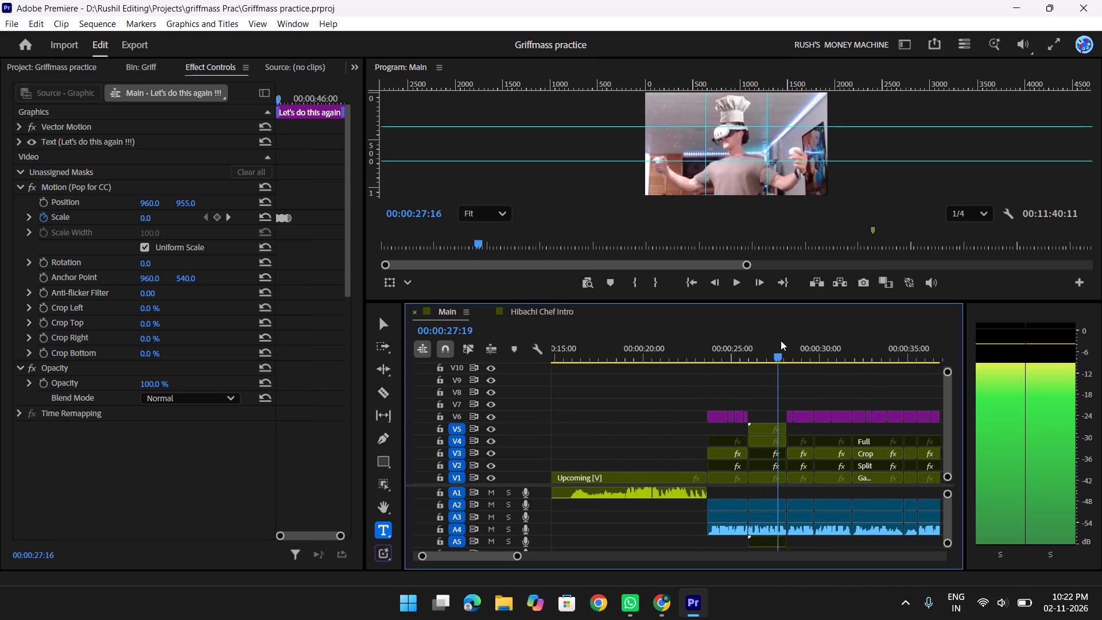
left_click_drag(781, 340, 773, 344)
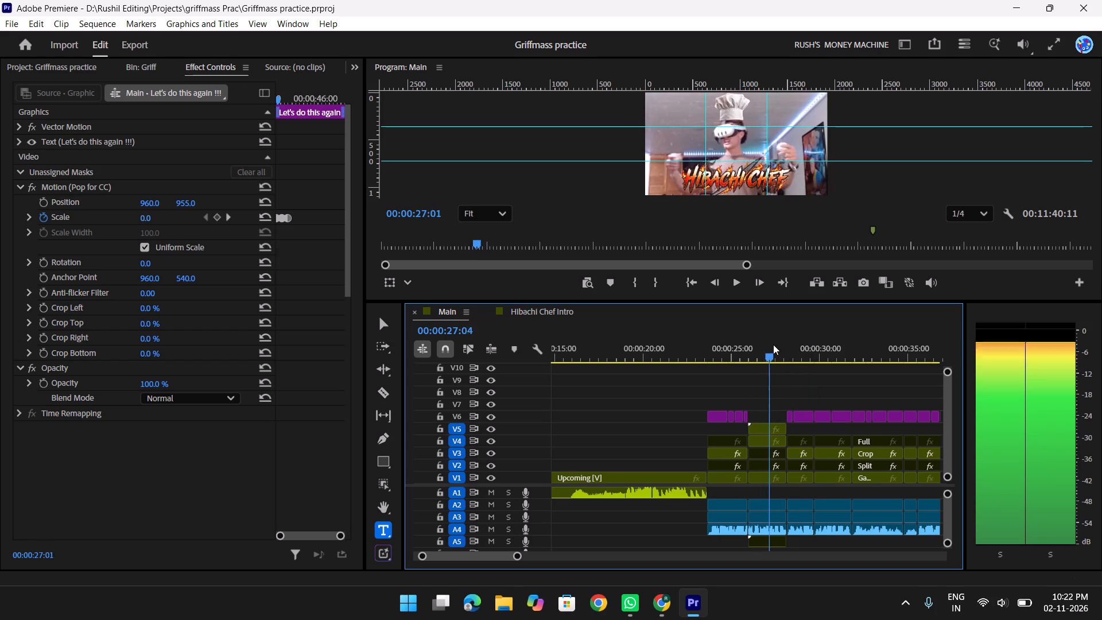
left_click_drag(773, 344, 754, 345)
key("space")
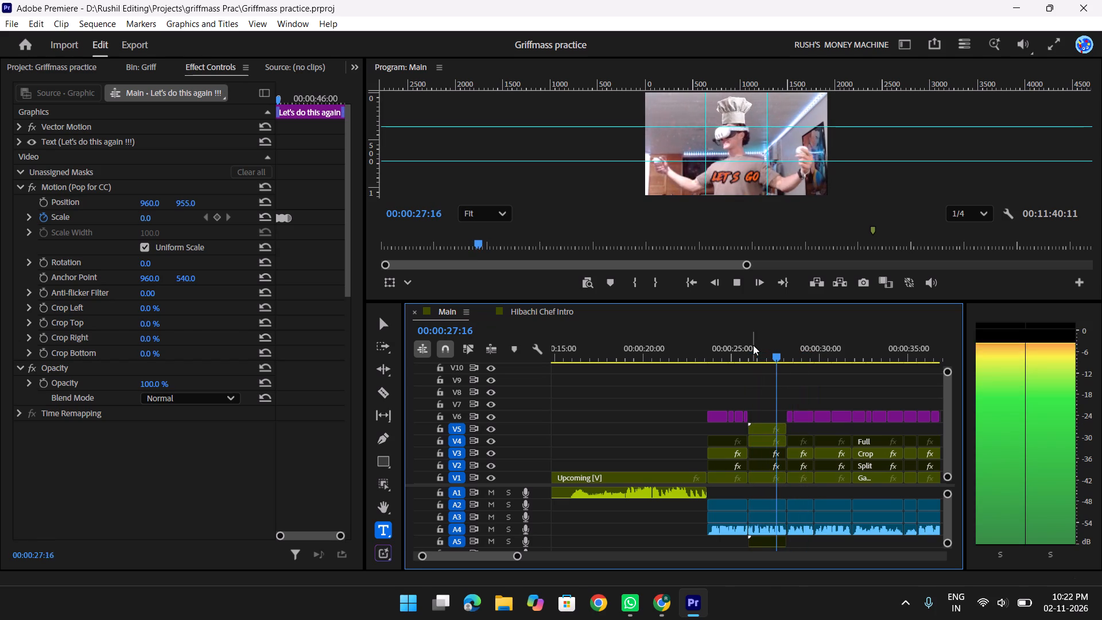
key("space")
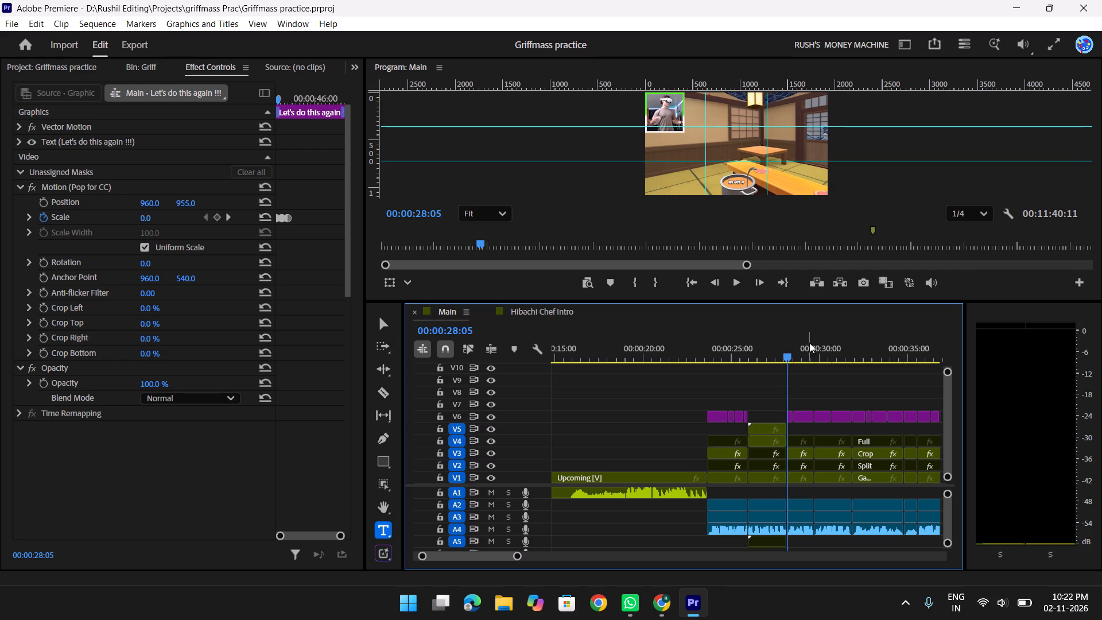
left_click_drag(783, 347, 727, 348)
key("space")
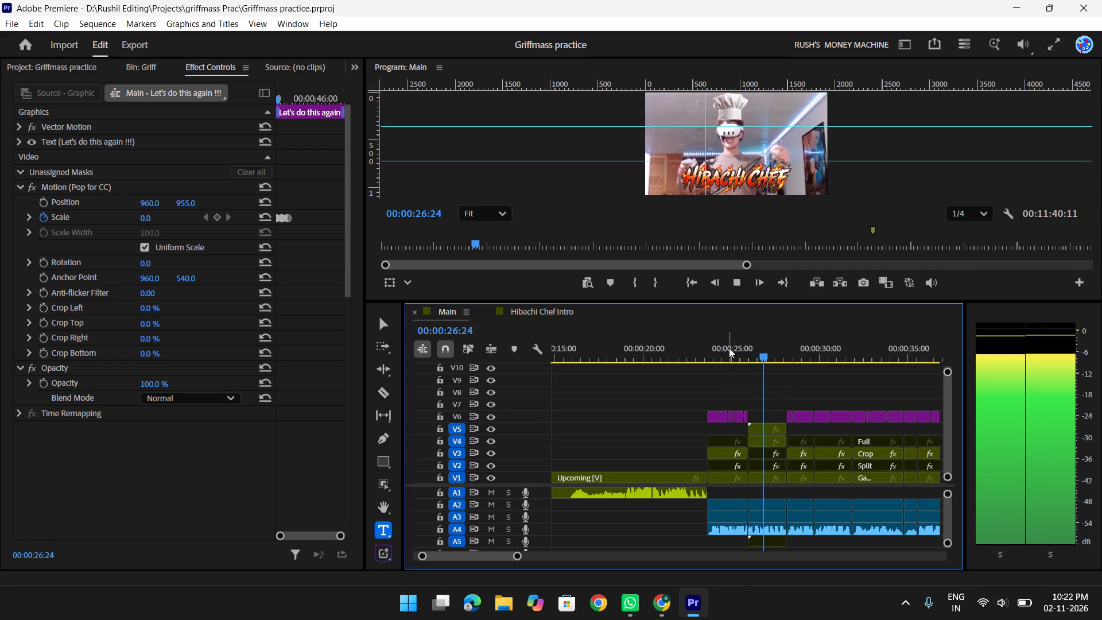
key("space")
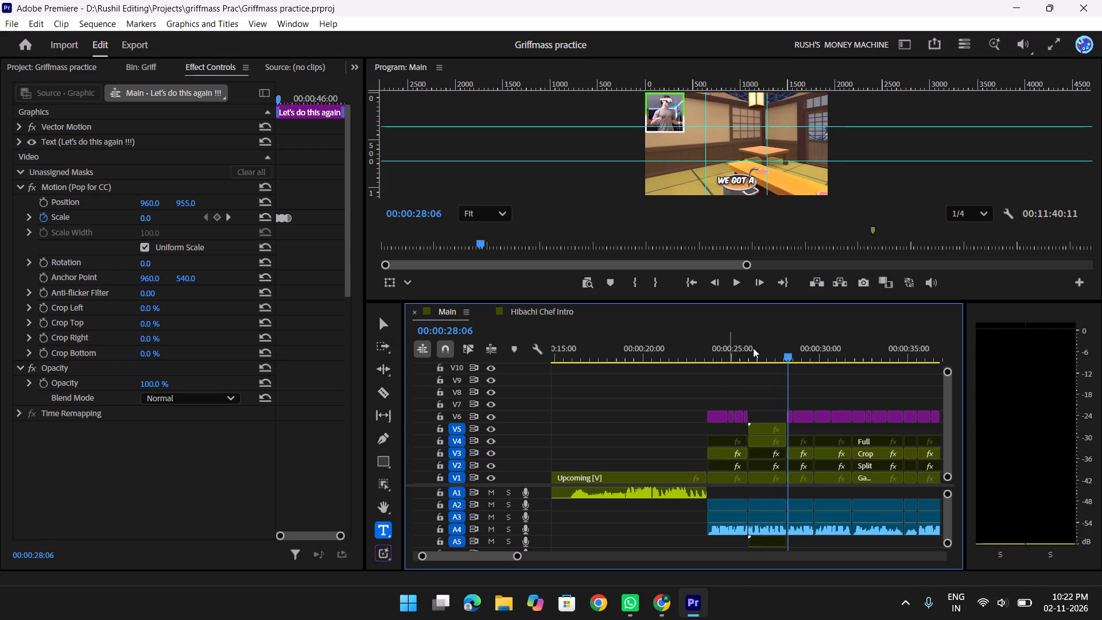
Play the edit from 00:00:28:06 through the remaining captions and the uncaptioned gameplay to about 00:02:18, keeping the playhead in view.
key("space")
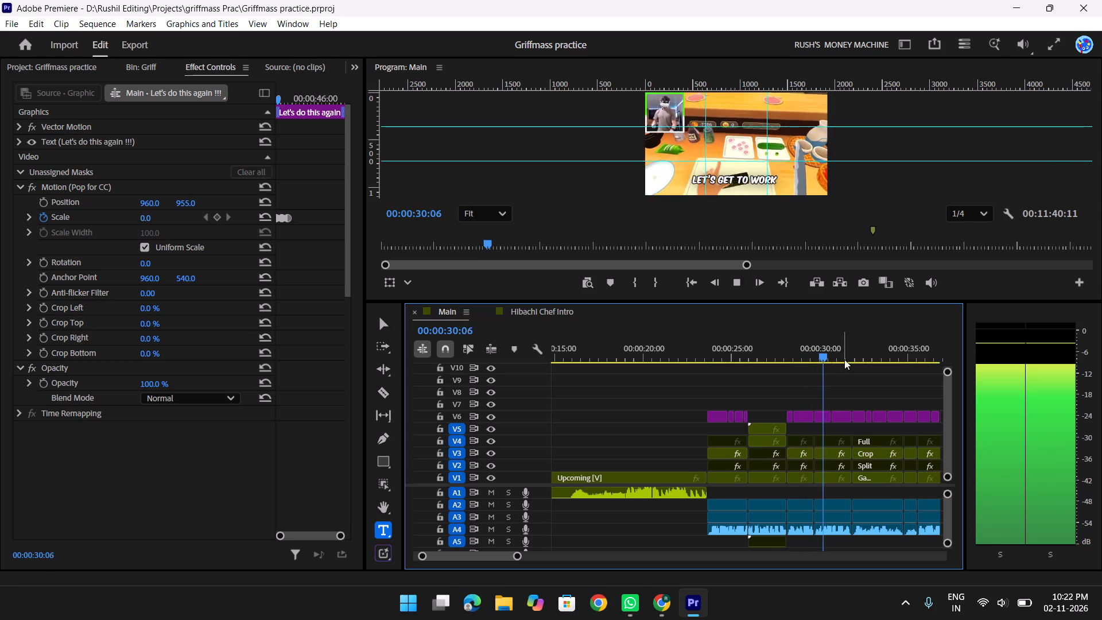
scroll(844, 359, "down", 2)
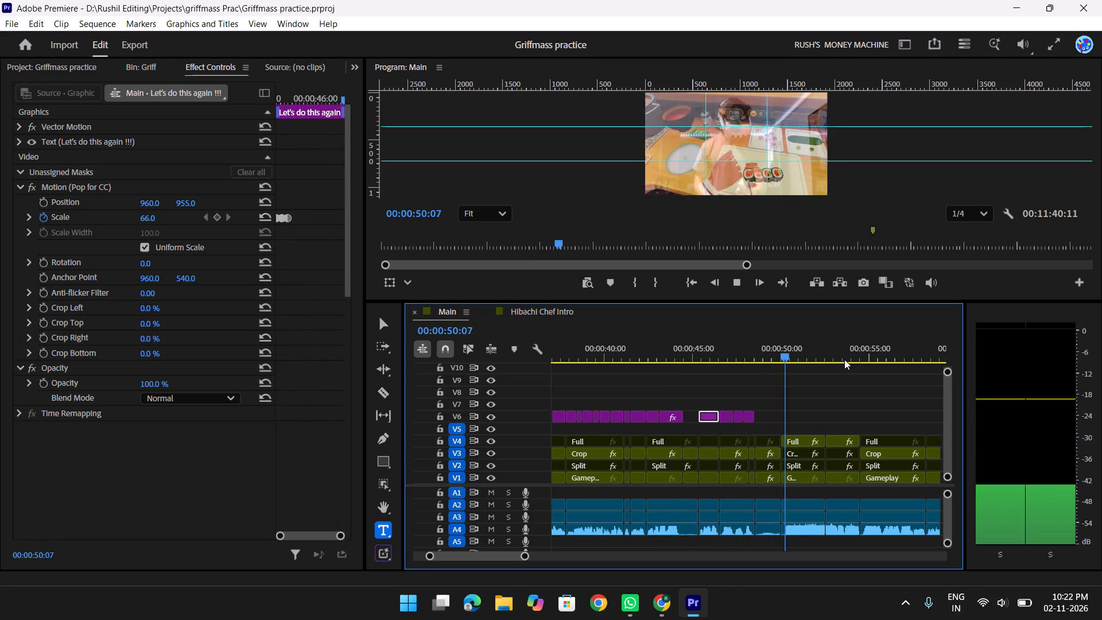
scroll(844, 359, "down", 2)
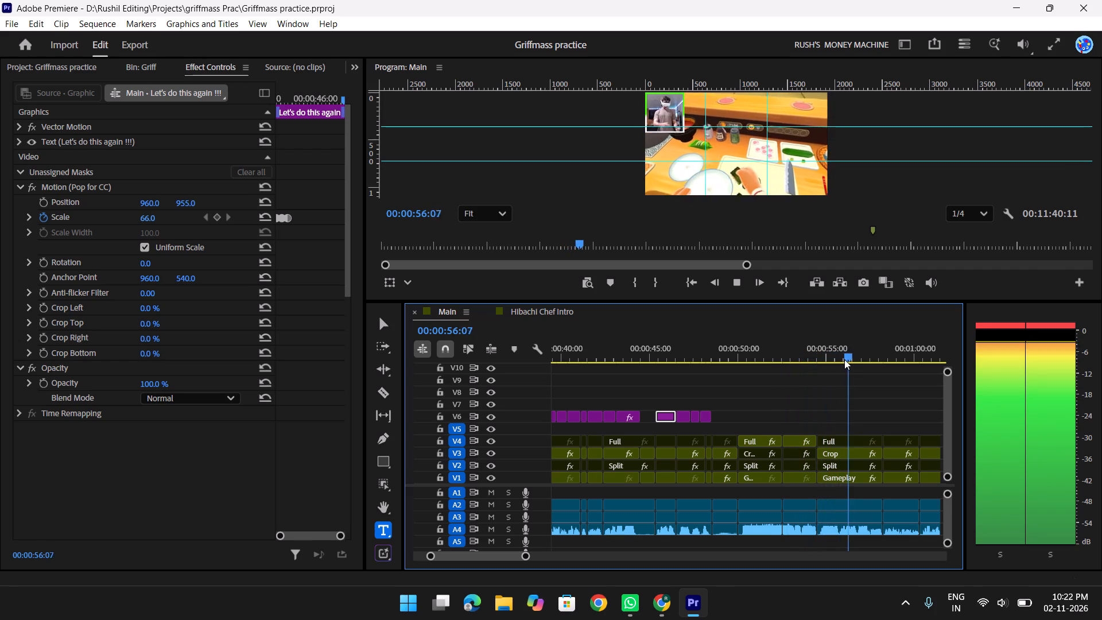
scroll(844, 359, "down", 2)
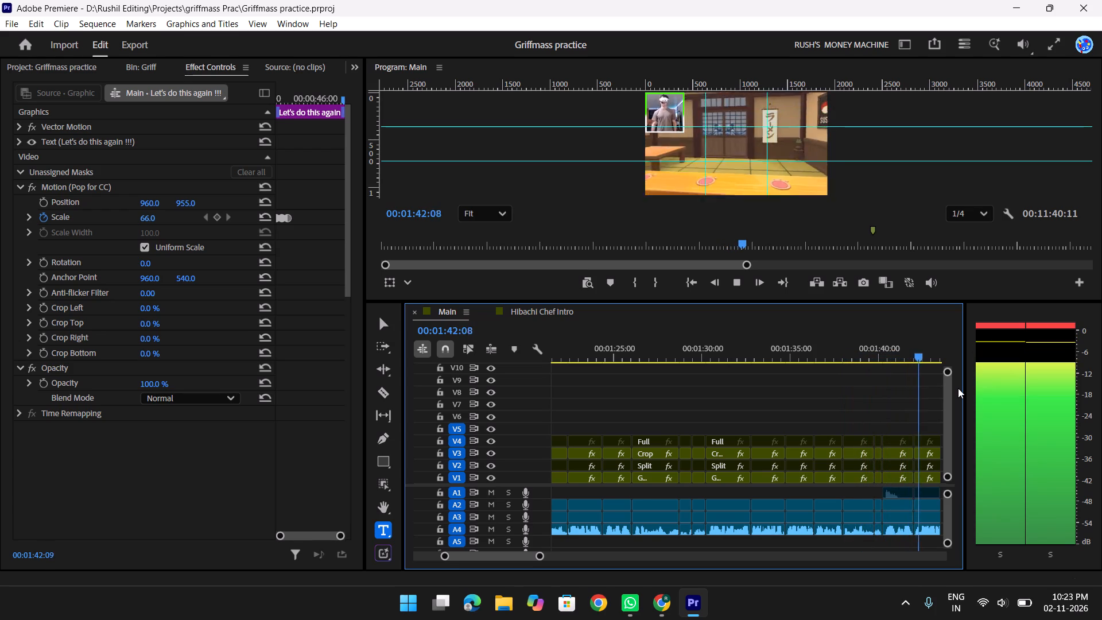
scroll(958, 388, "down", 4)
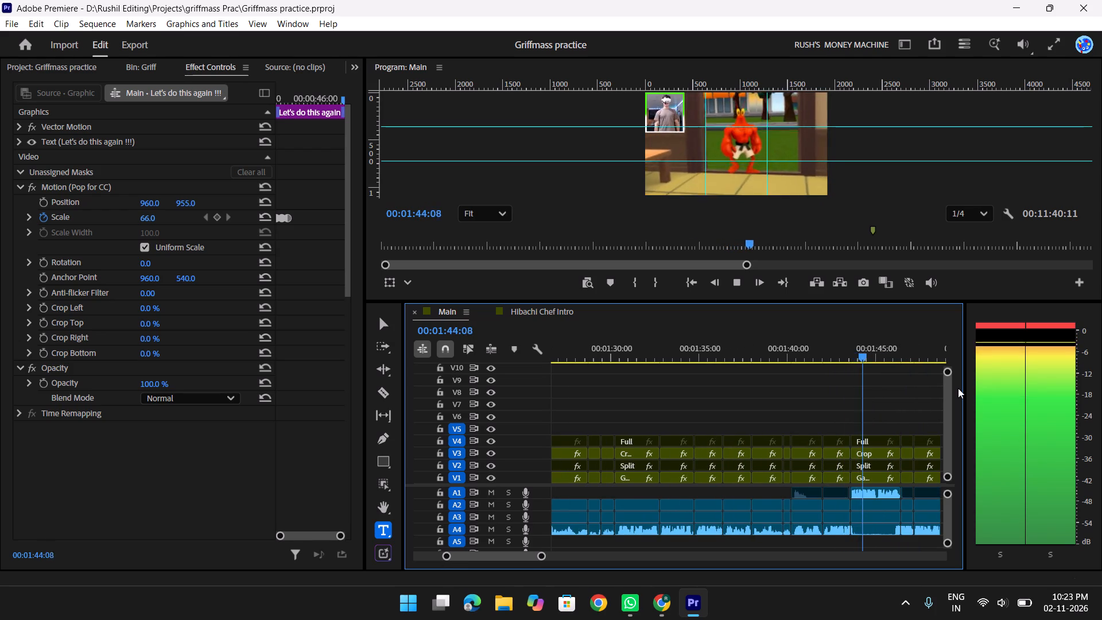
scroll(958, 388, "down", 3)
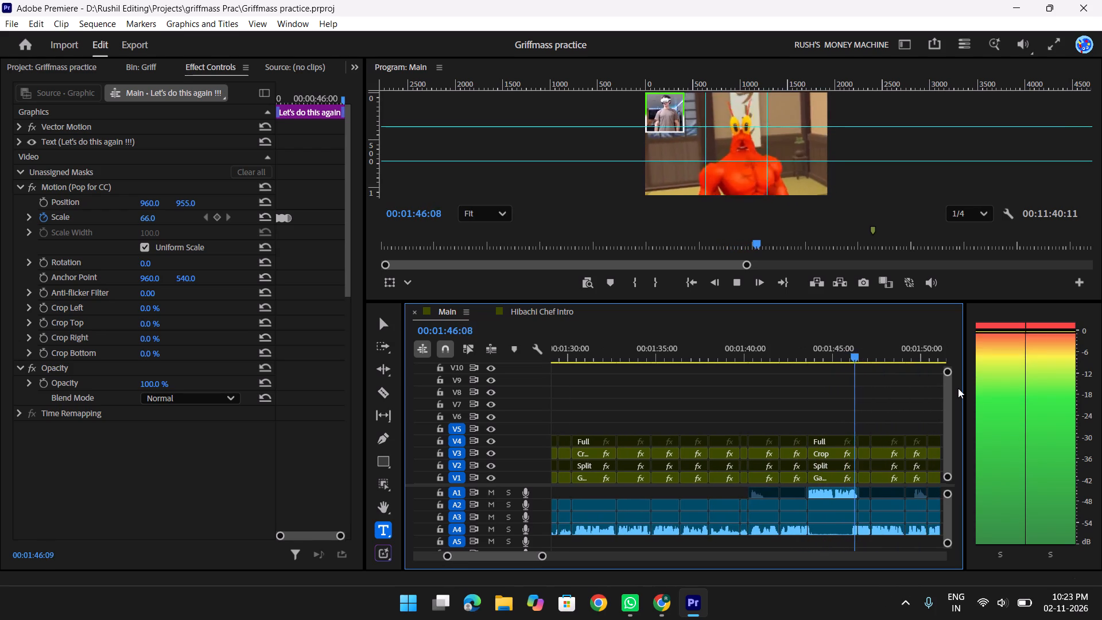
scroll(958, 388, "down", 1)
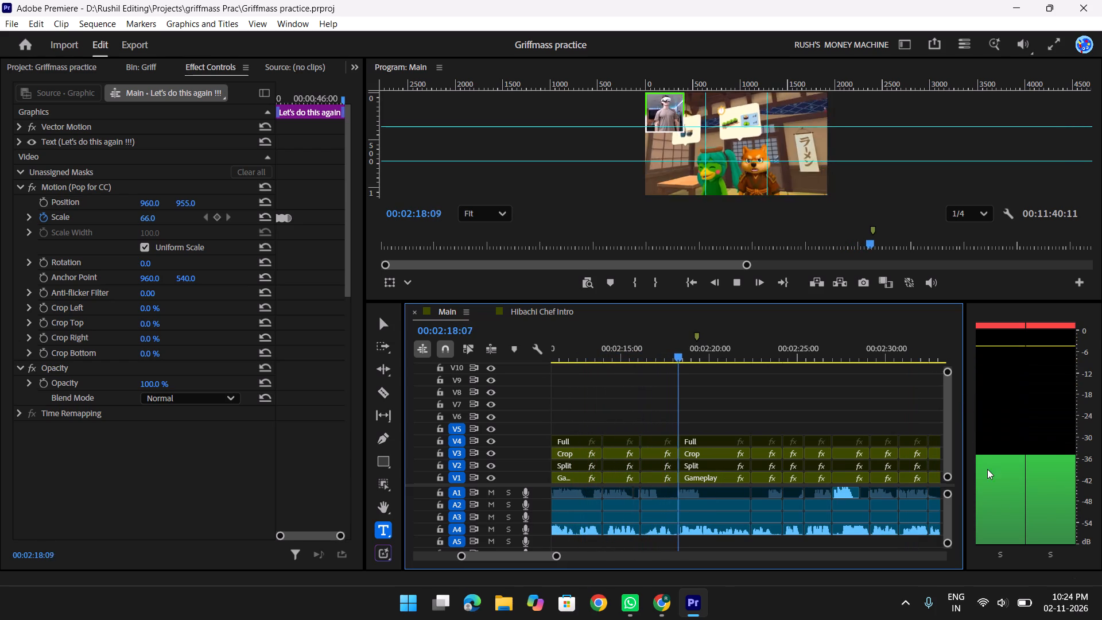
Replay the uncaptioned gameplay from about 00:02:11 onward to review the cuts and sound around the timeline marker.
scroll(813, 402, "up", 6)
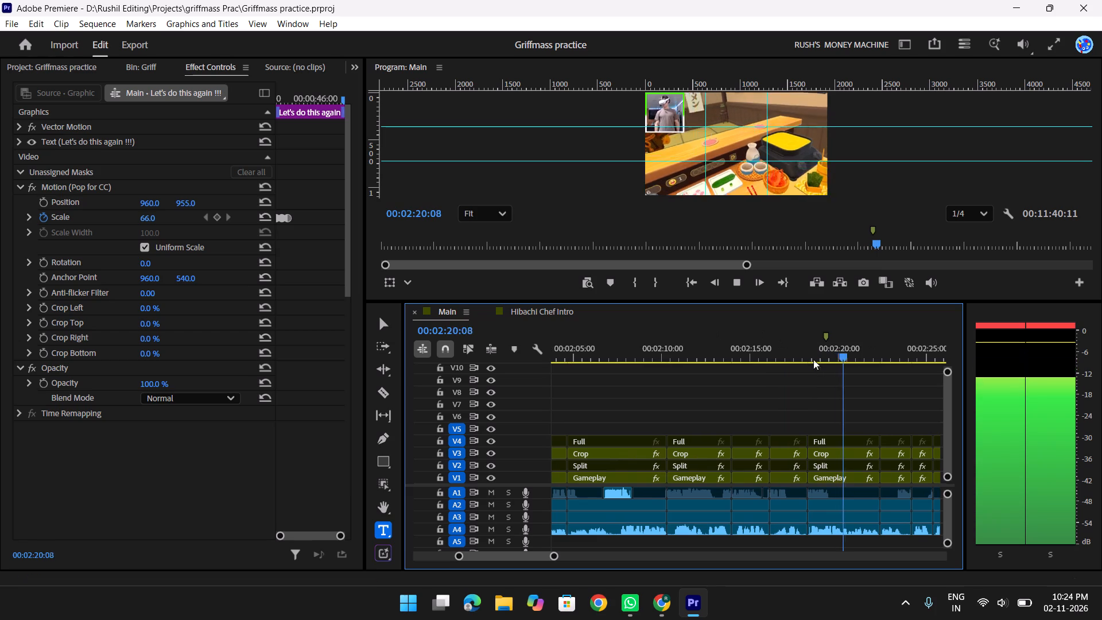
left_click_drag(810, 356, 679, 356)
key("space")
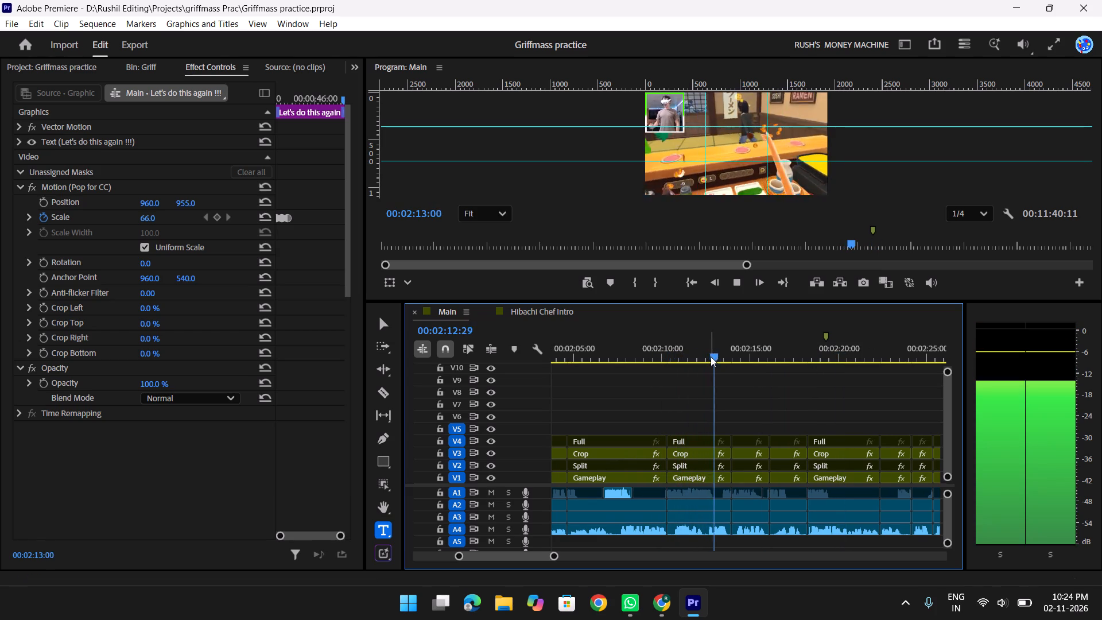
key("space")
key("space")
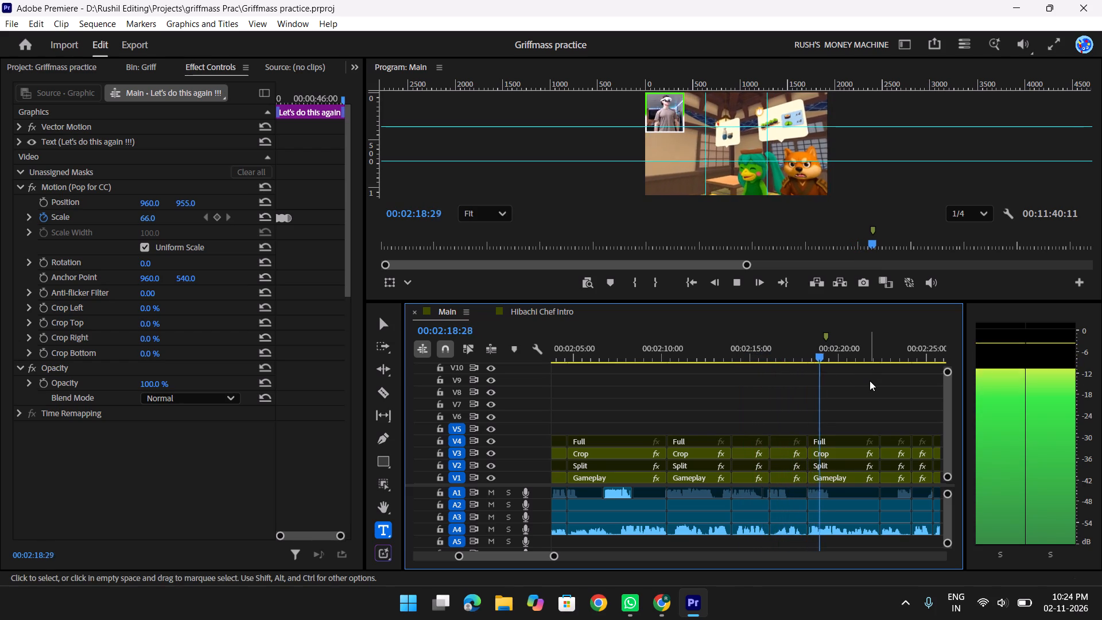
scroll(869, 381, "down", 2)
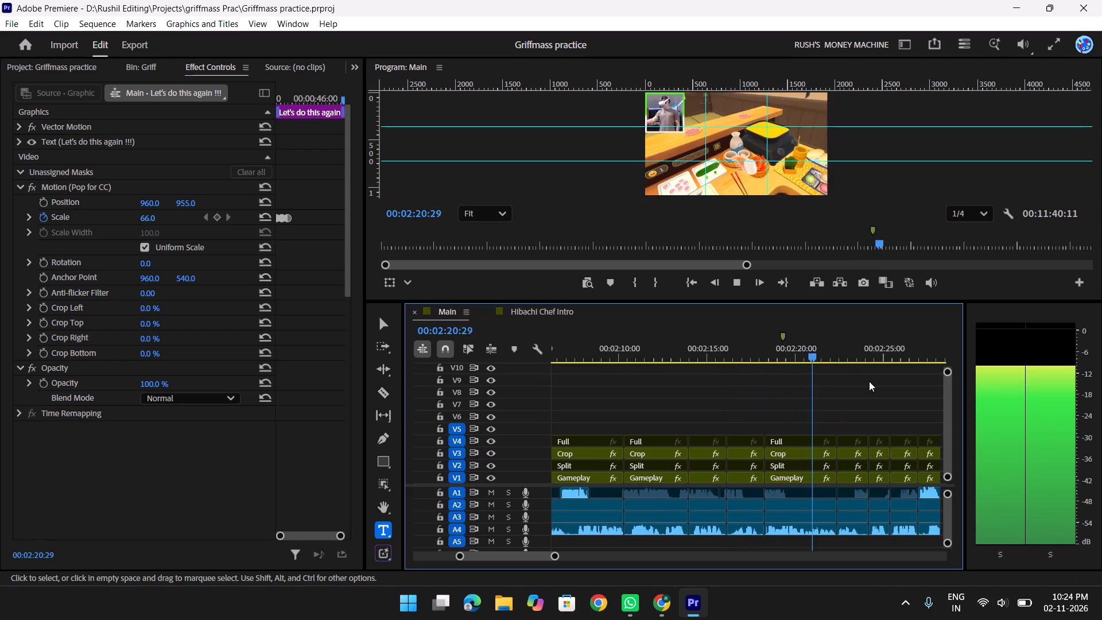
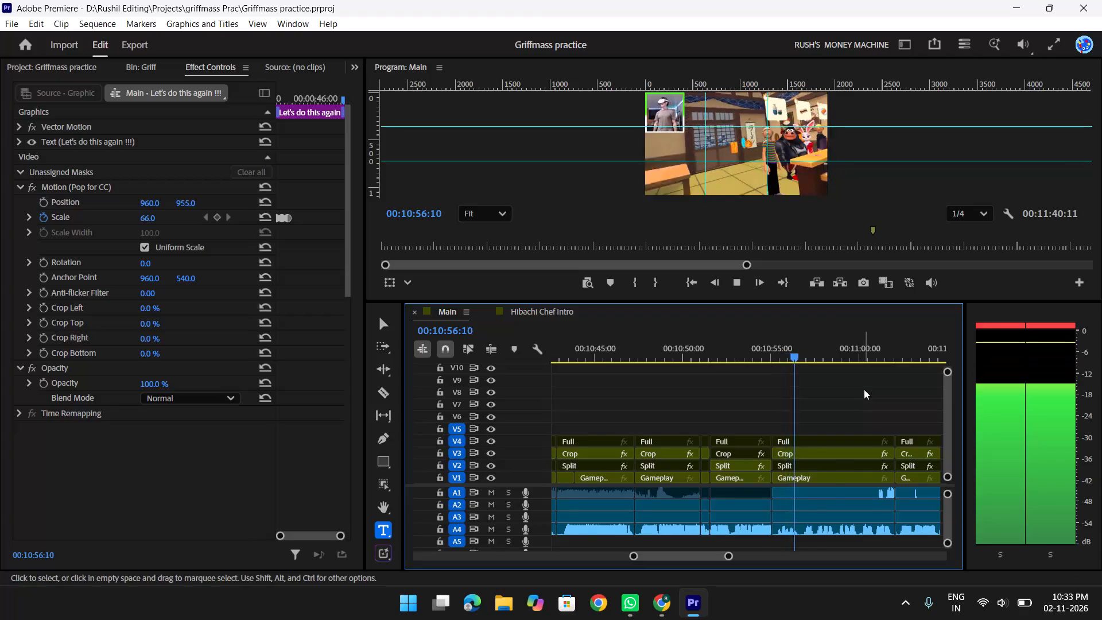
Scrub and replay the gameplay between about 00:10:44 and 00:10:53 to examine the cuts there.
left_click_drag(773, 350, 646, 343)
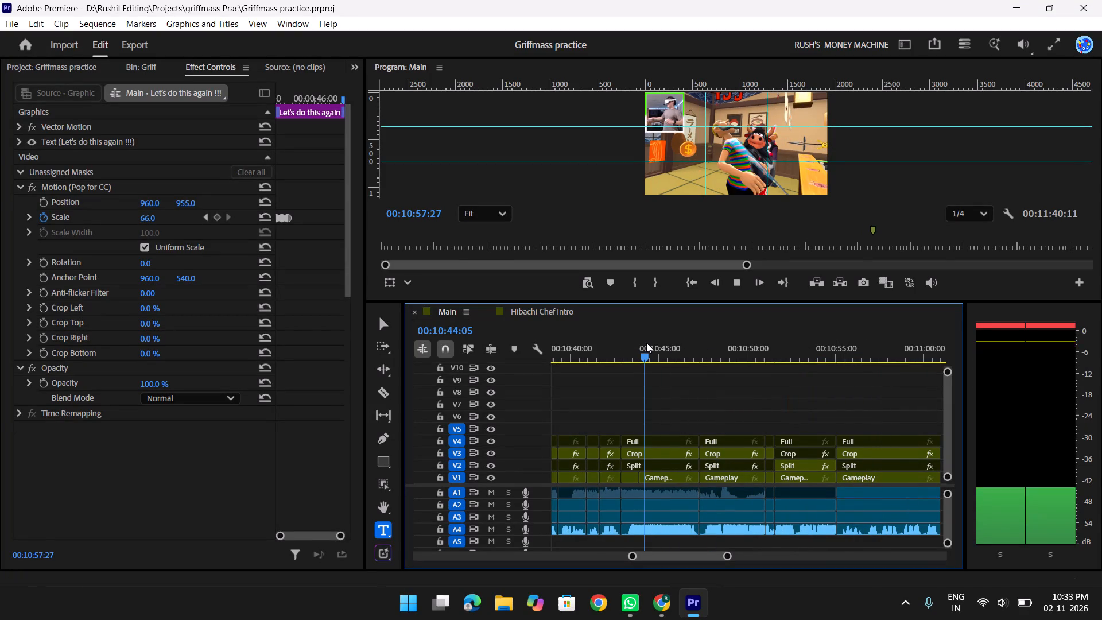
key("space")
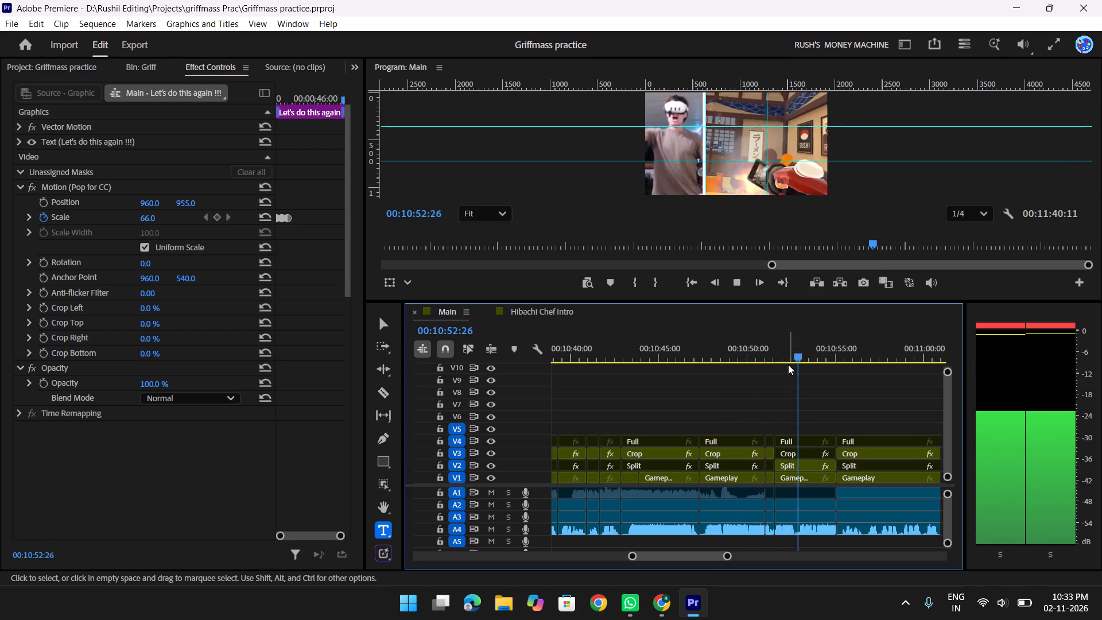
left_click_drag(773, 346, 759, 351)
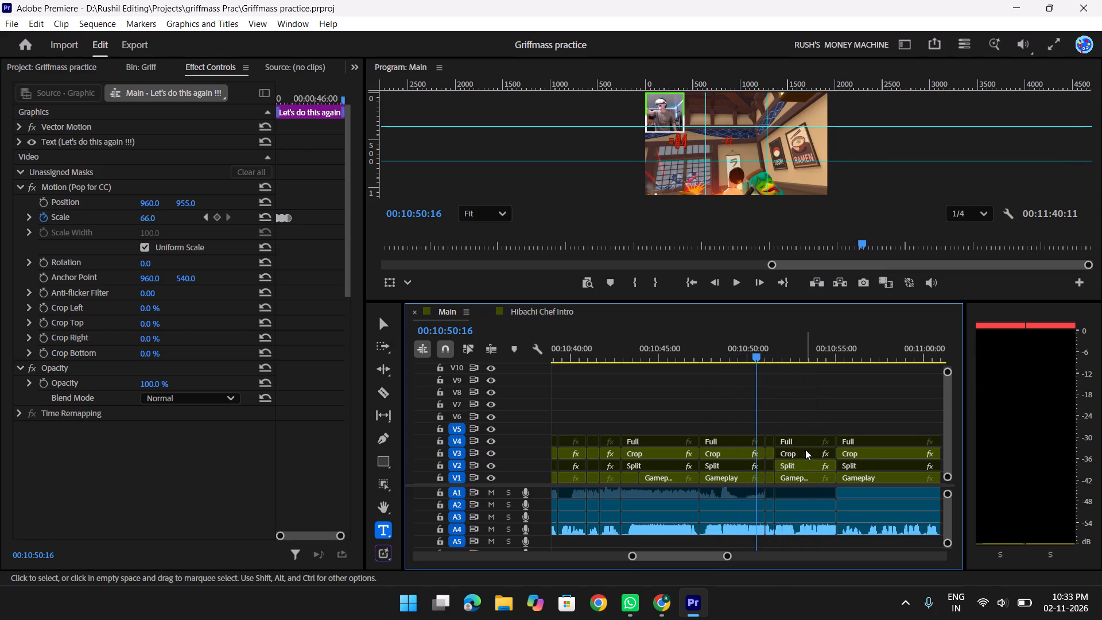
left_click_drag(756, 364, 783, 354)
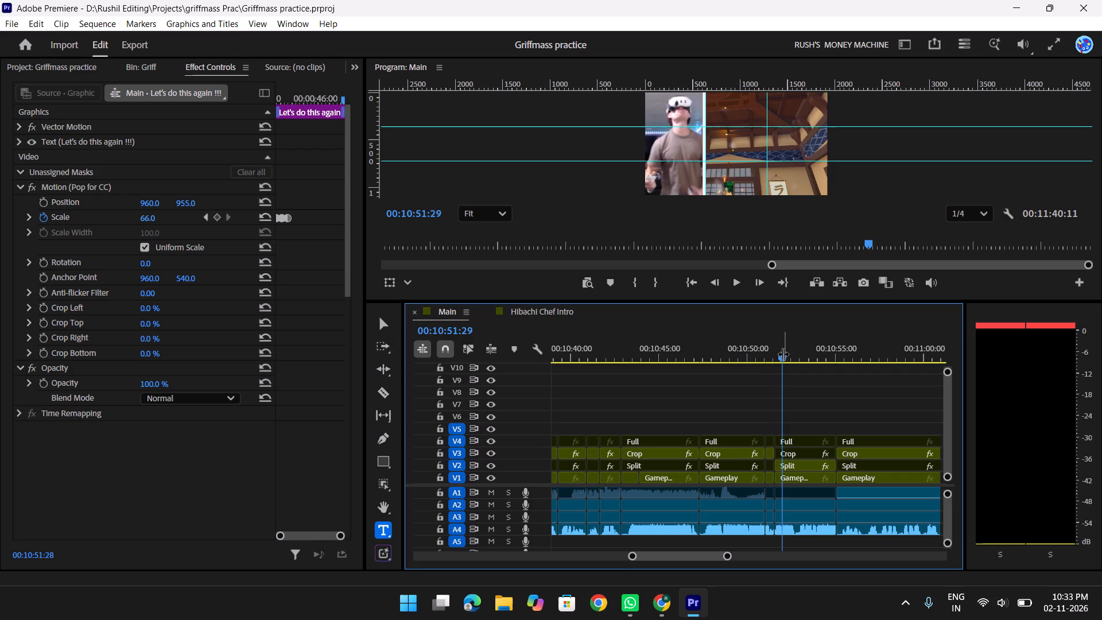
left_click_drag(783, 354, 718, 363)
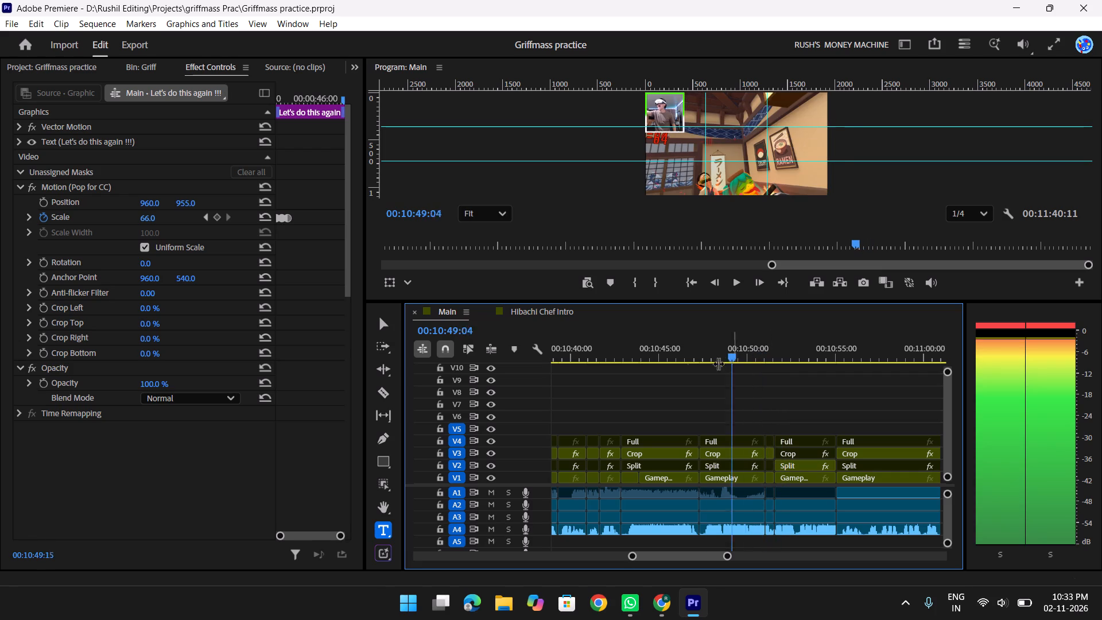
left_click_drag(718, 363, 685, 363)
key("space")
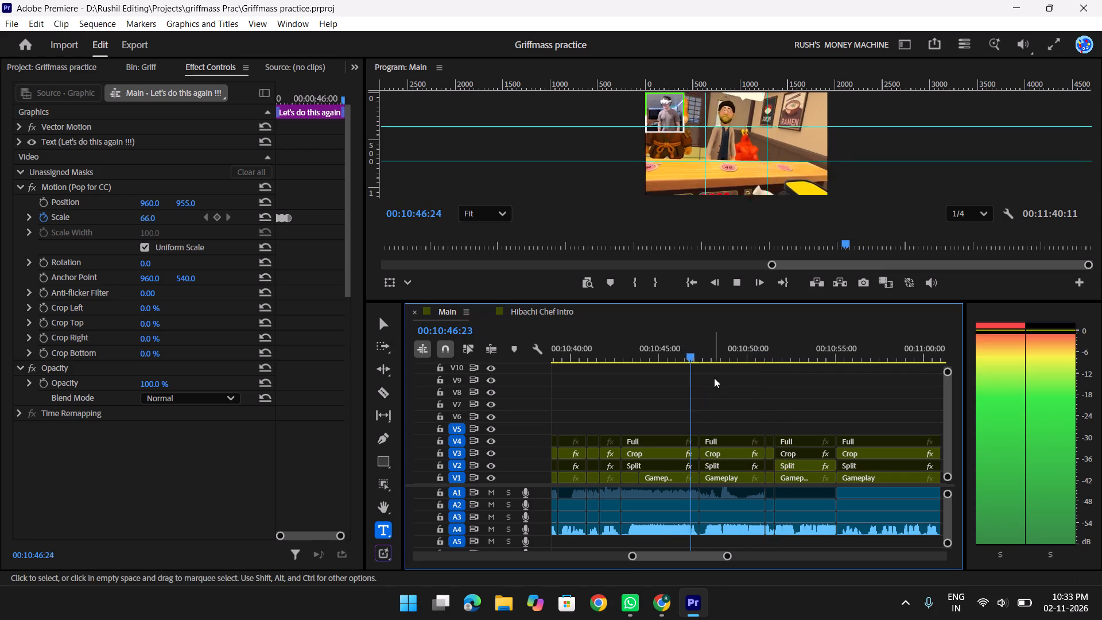
key("space")
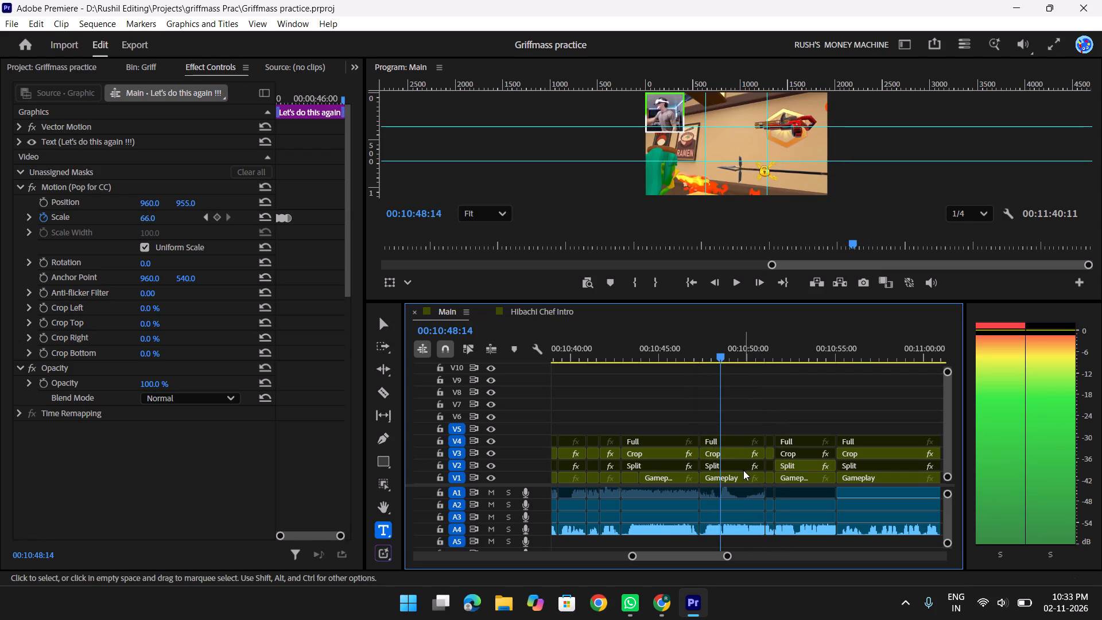
Shift all clips after the cut near 00:10:47 about 3 seconds later and extend the preceding video and audio clips across the gap.
key("a")
left_click_drag(713, 462, 725, 463)
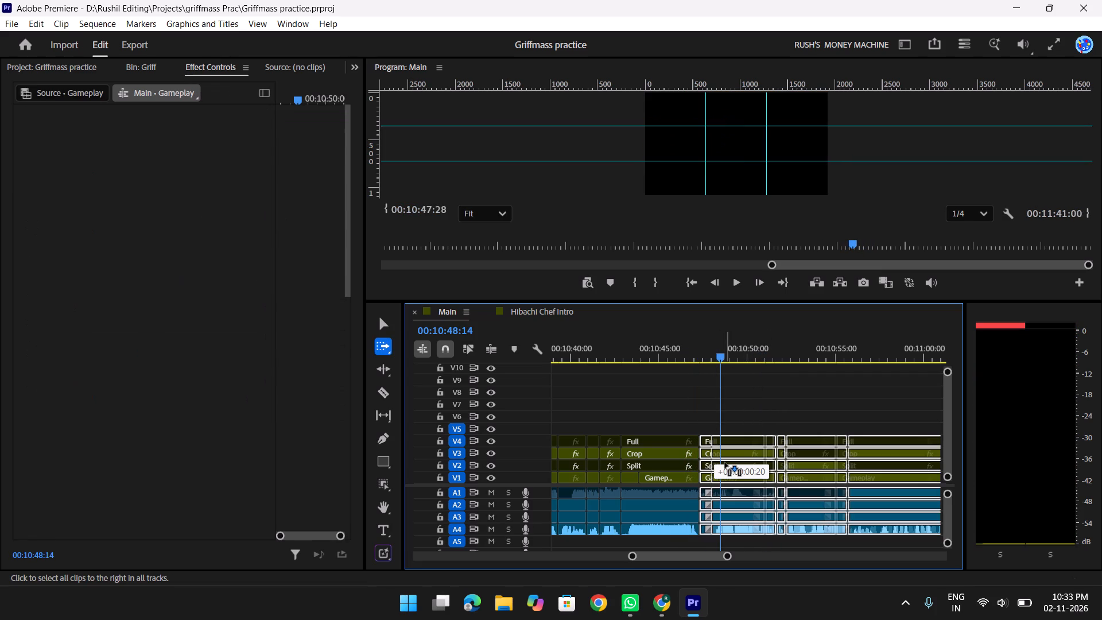
left_click_drag(725, 463, 761, 468)
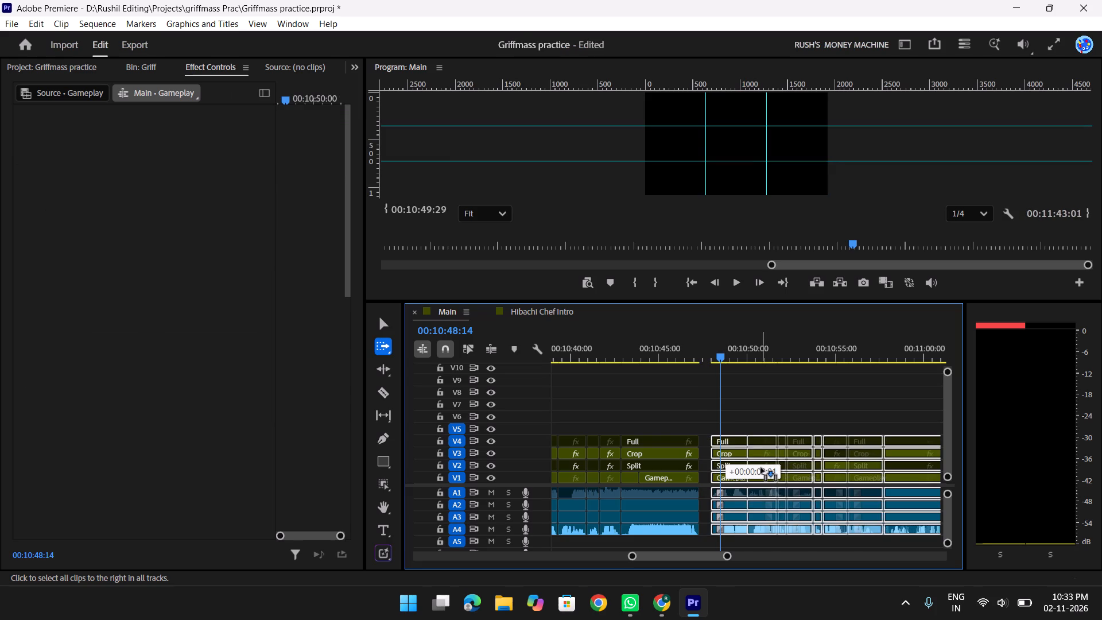
left_click_drag(761, 468, 765, 468)
key("v")
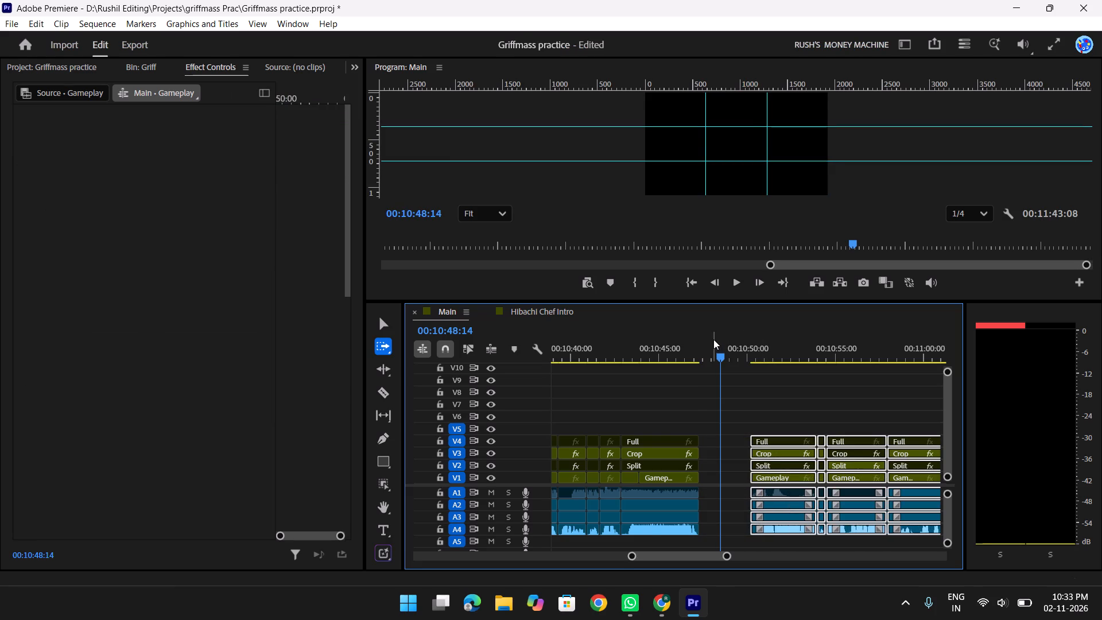
left_click_drag(720, 347, 652, 366)
left_click_drag(684, 410, 674, 532)
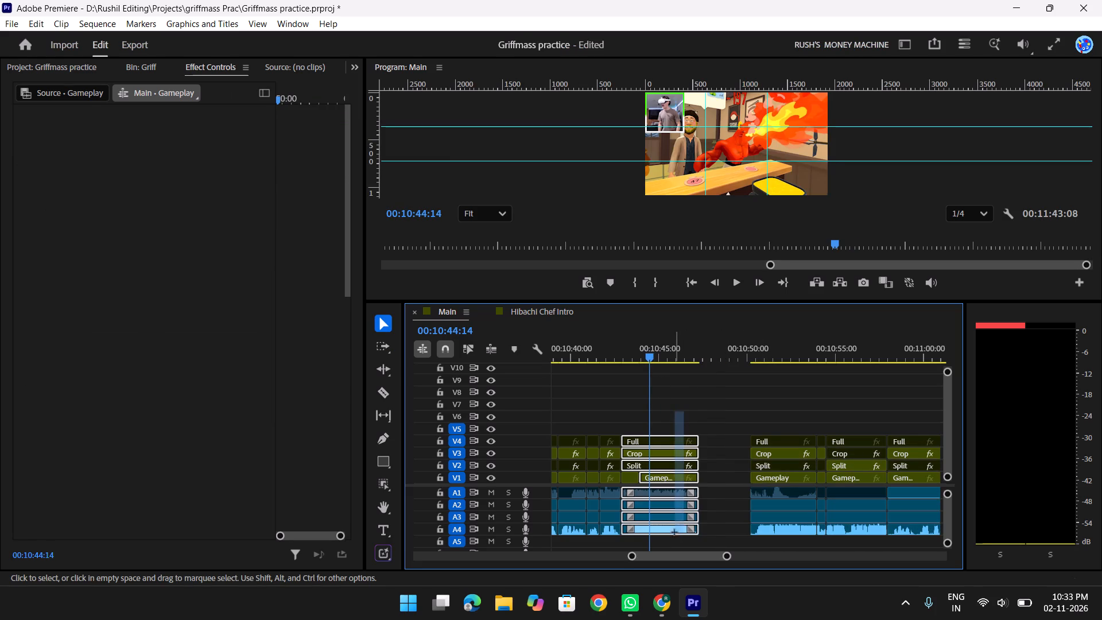
left_click_drag(674, 532, 674, 537)
left_click_drag(694, 480, 699, 480)
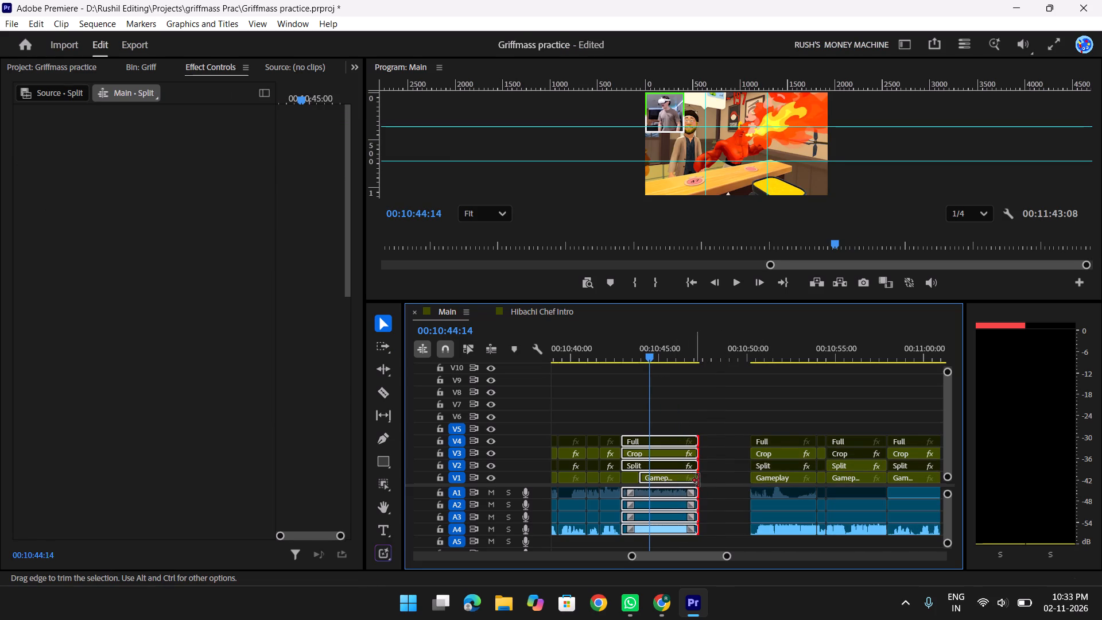
left_click_drag(699, 480, 748, 486)
Check the restored footage, shift the following clips about 20 seconds later, and extend the same Gameplay, Split, Crop and Full stack with audio to meet them.
left_click_drag(651, 343, 701, 344)
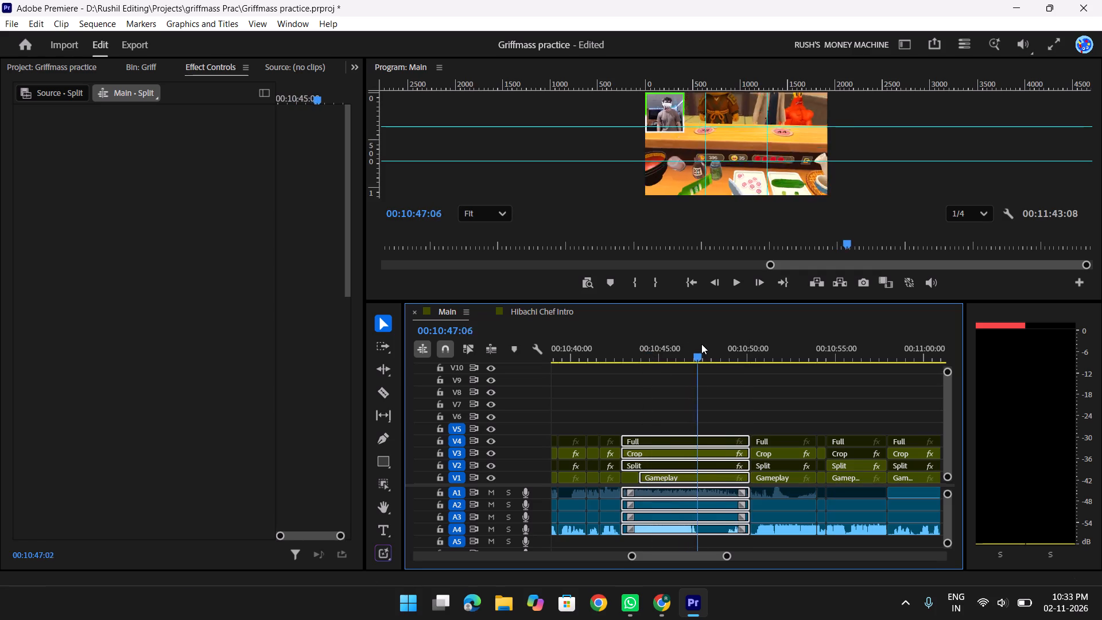
left_click_drag(701, 344, 757, 343)
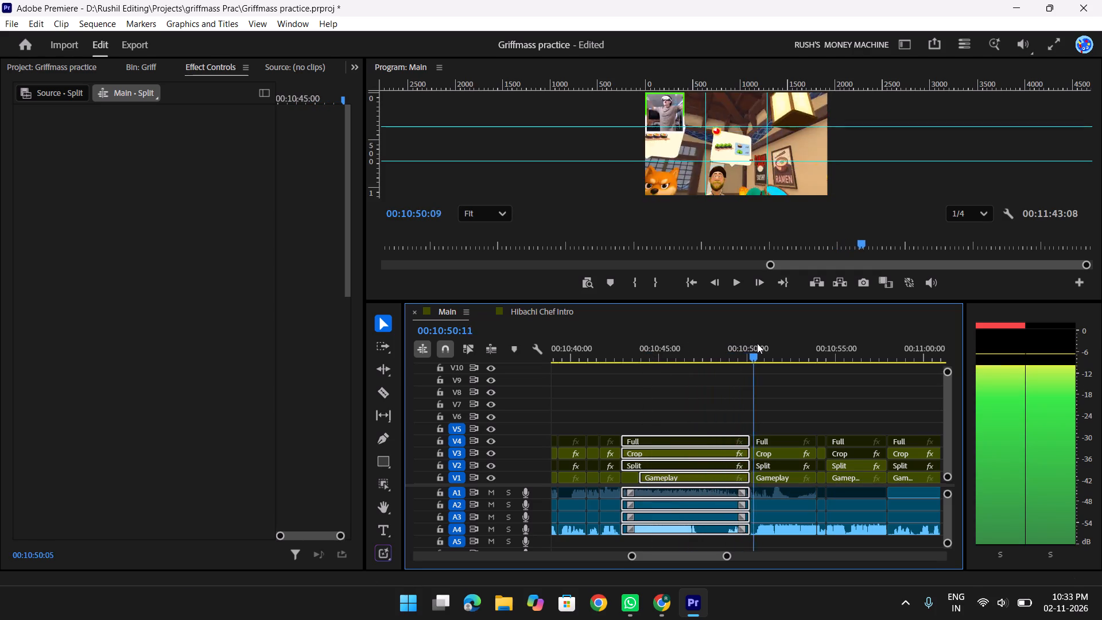
left_click_drag(757, 343, 735, 350)
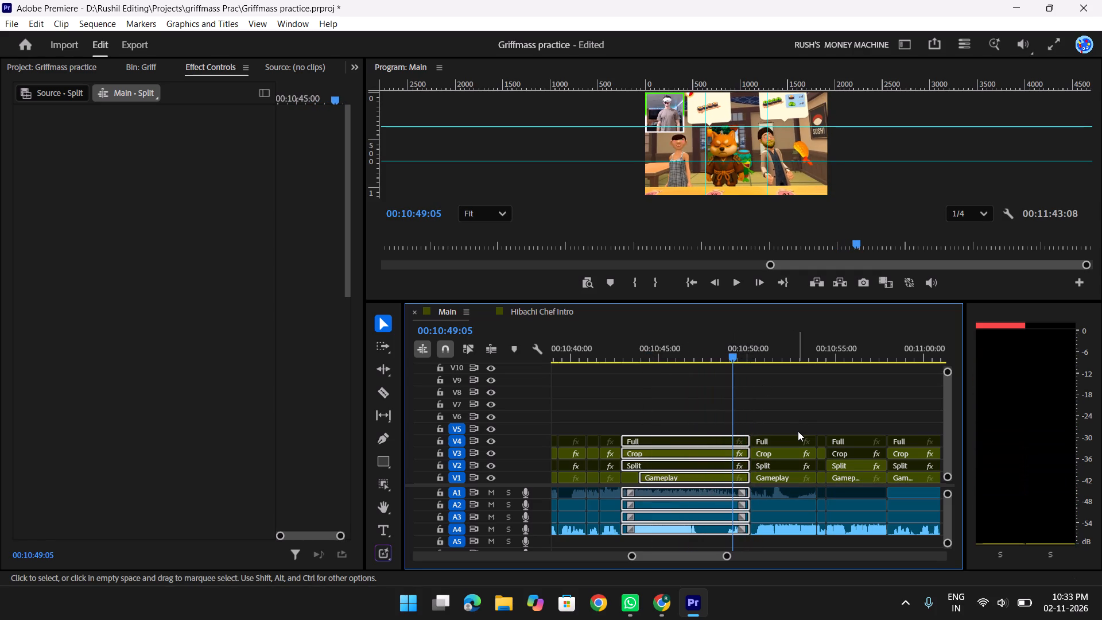
key("a")
left_click_drag(778, 472, 876, 479)
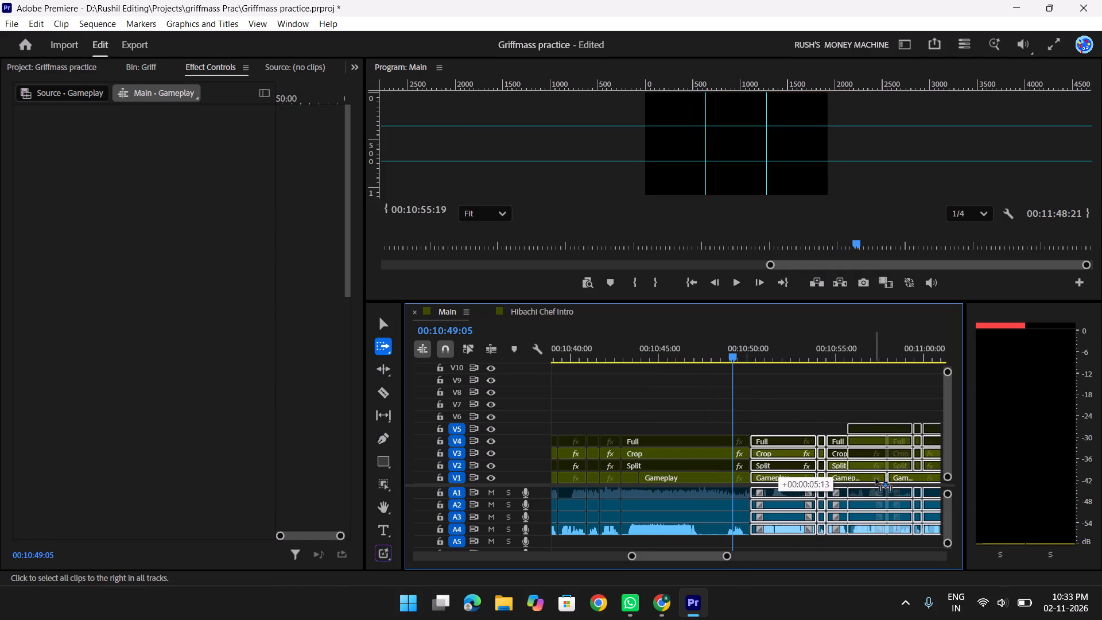
left_click_drag(876, 479, 919, 484)
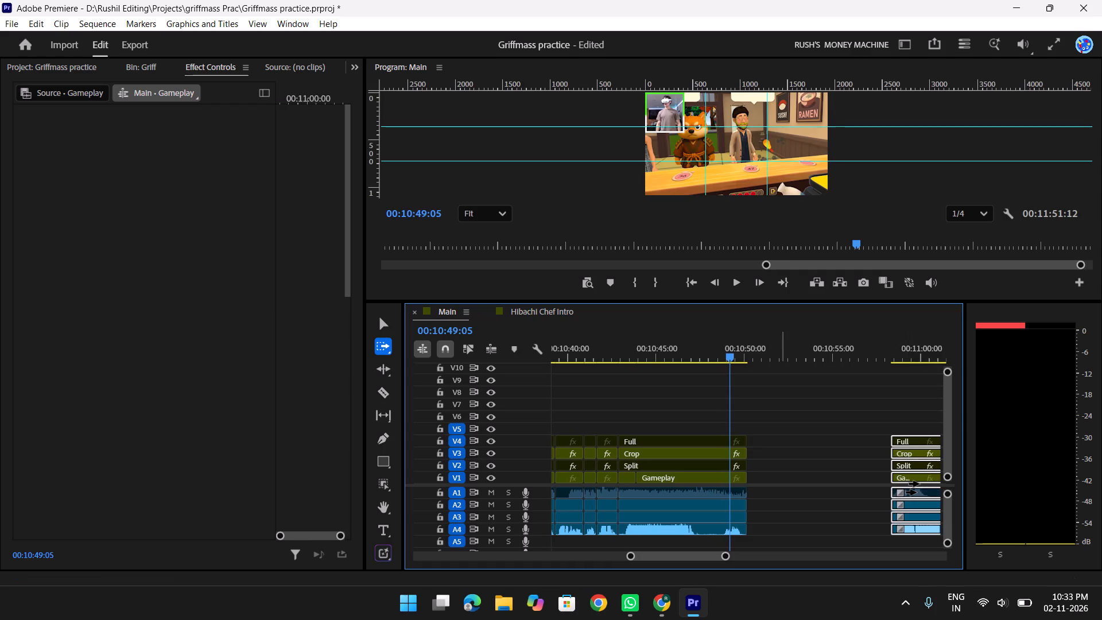
key("y")
key("y")
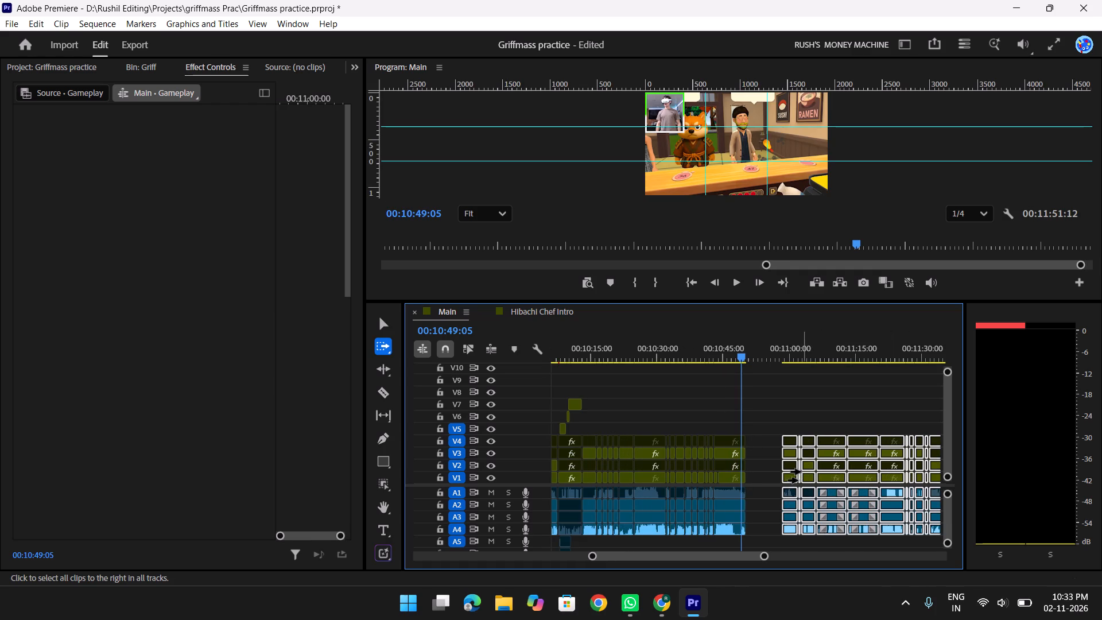
left_click_drag(789, 469, 843, 469)
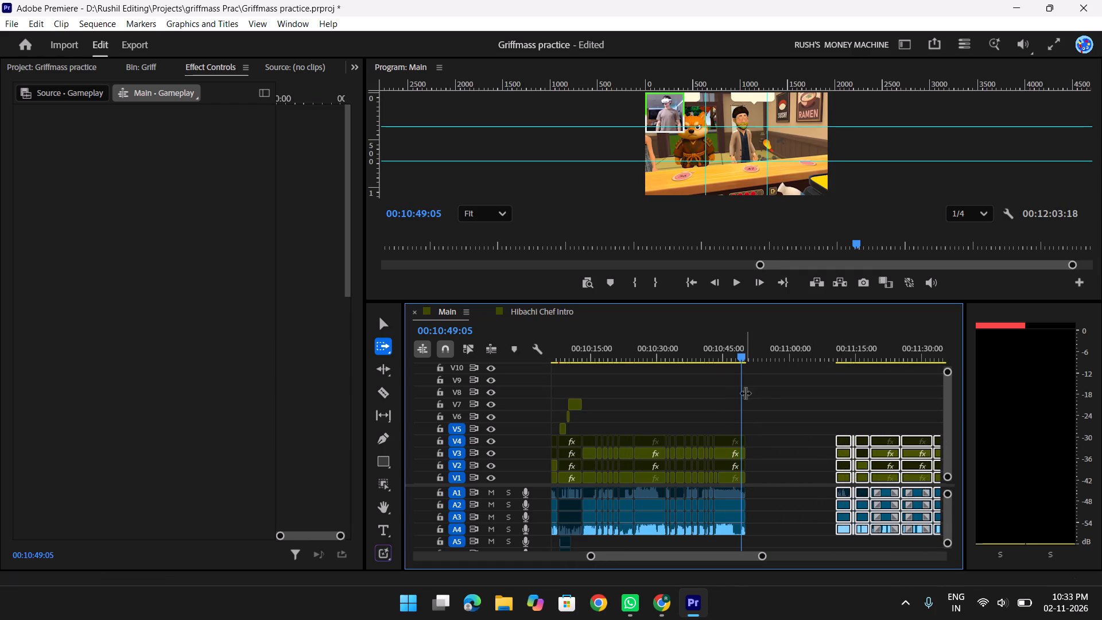
key("v")
left_click_drag(734, 423, 736, 548)
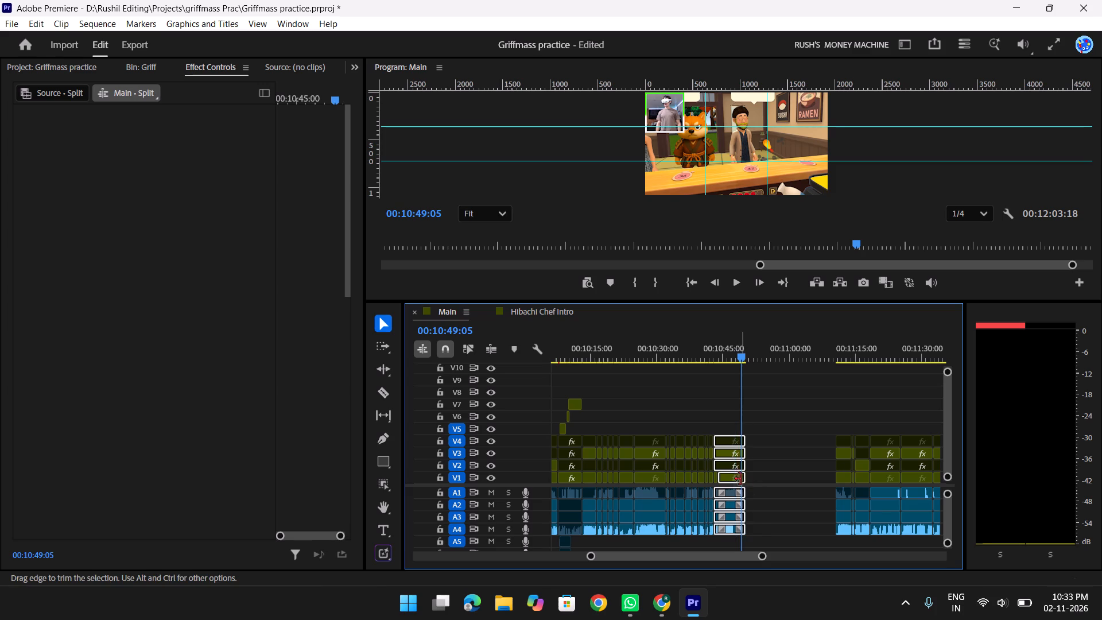
left_click_drag(744, 474, 831, 493)
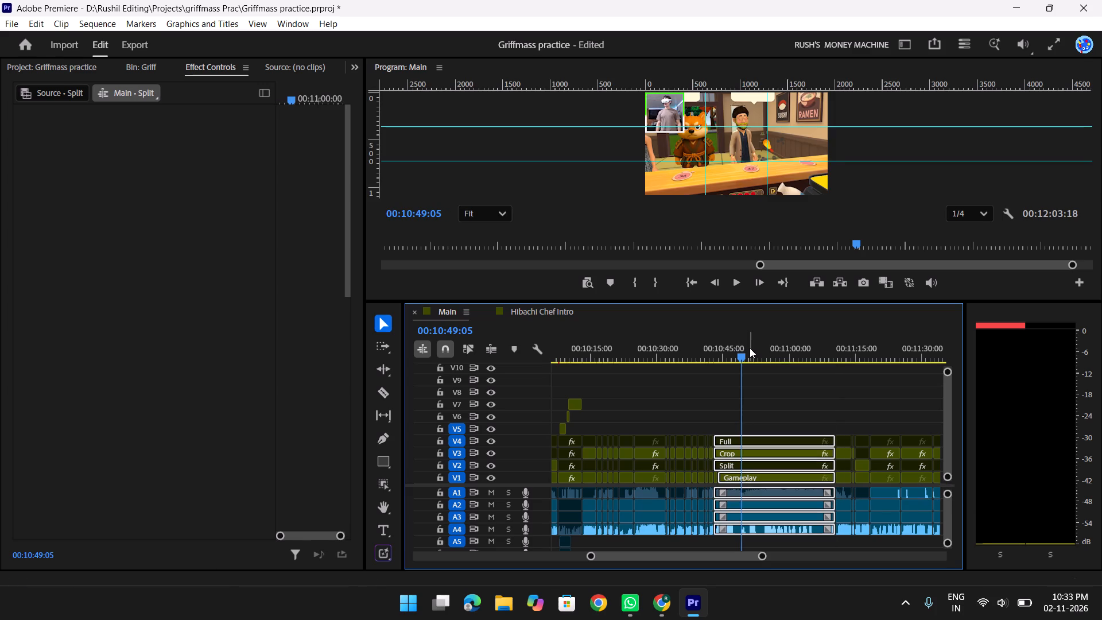
Review the restored gameplay, split all its tracks at about 00:10:47:12, and ripple-remove the footage from there to 00:10:53:22.
key("space")
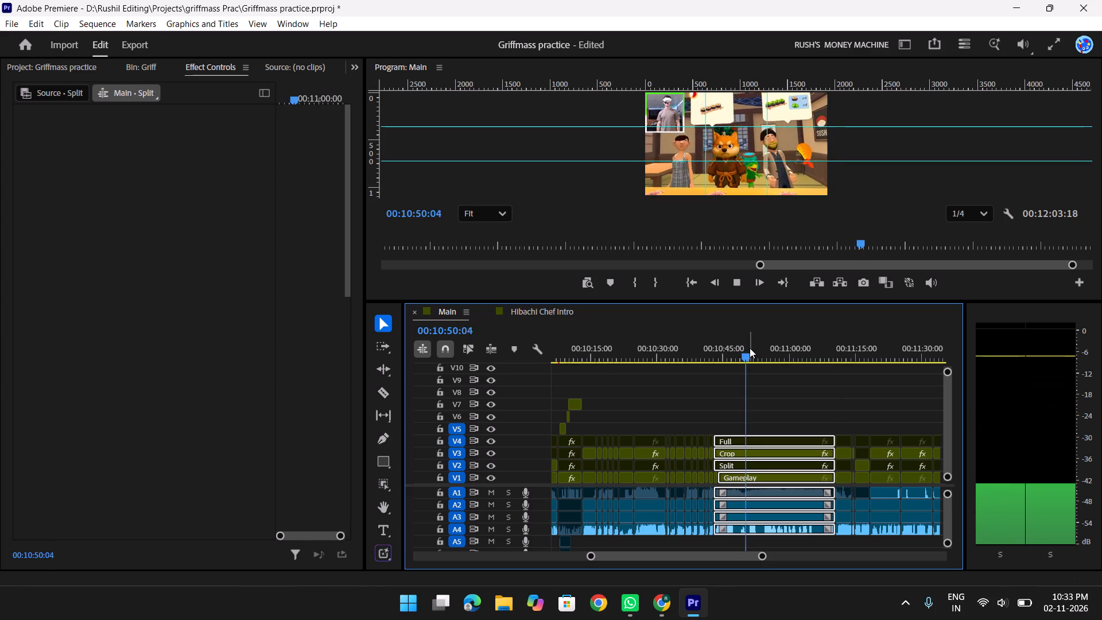
type("tt")
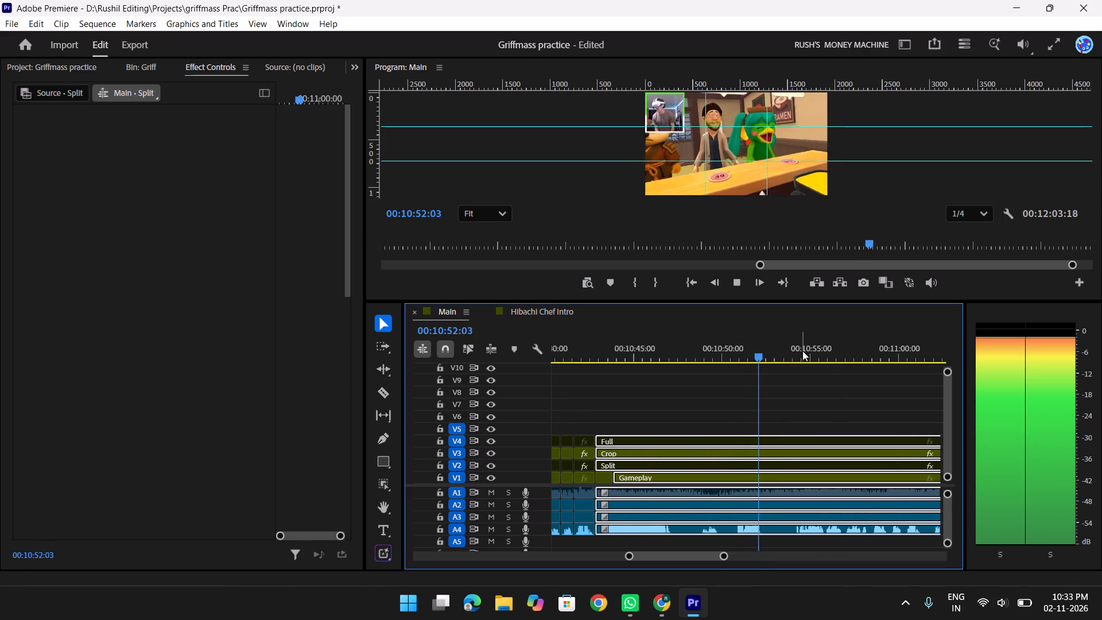
left_click_drag(817, 356, 754, 377)
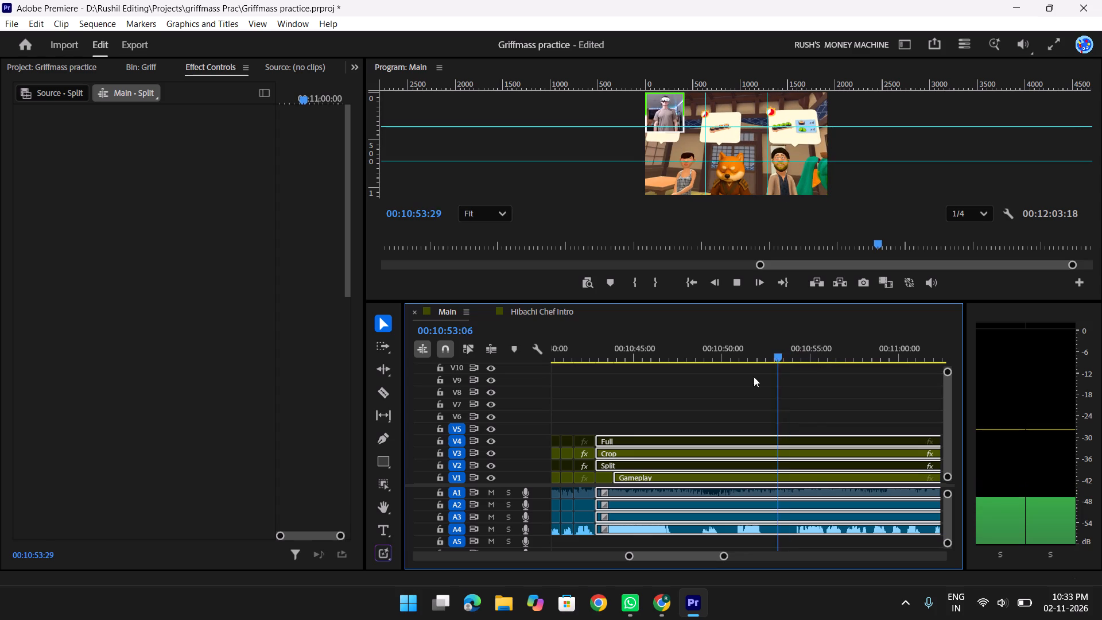
left_click_drag(754, 377, 651, 381)
key("space")
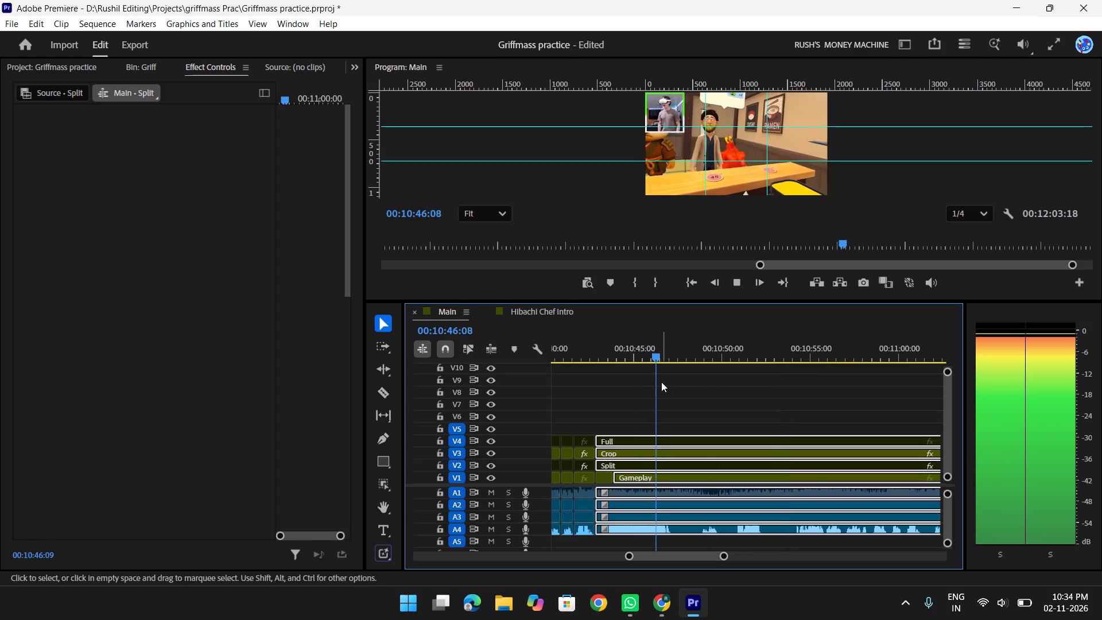
key("space")
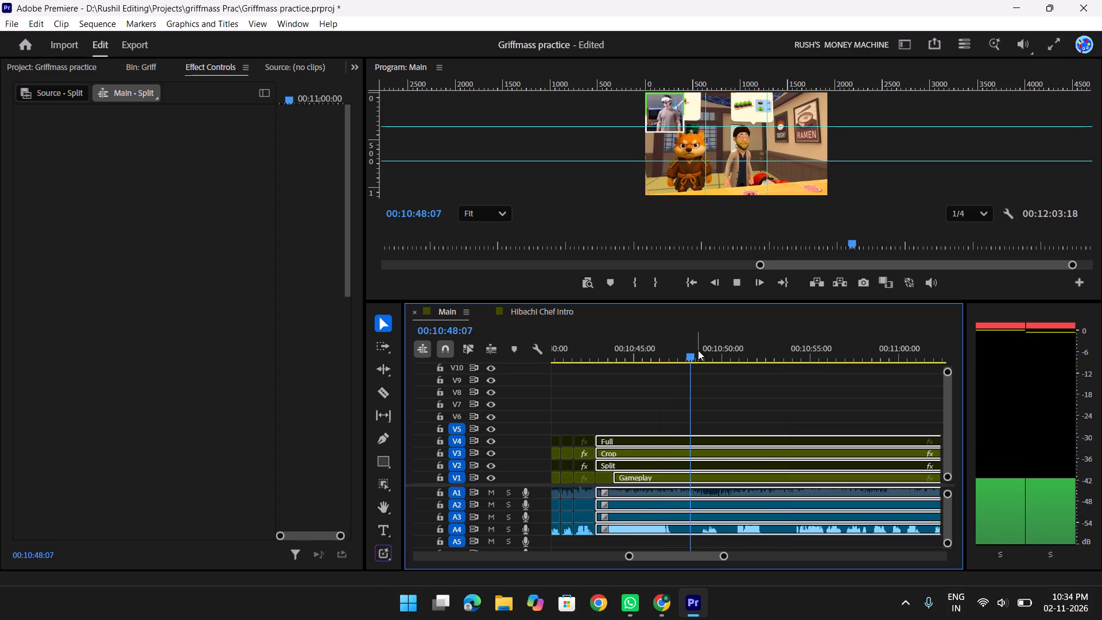
left_click_drag(688, 347, 681, 355)
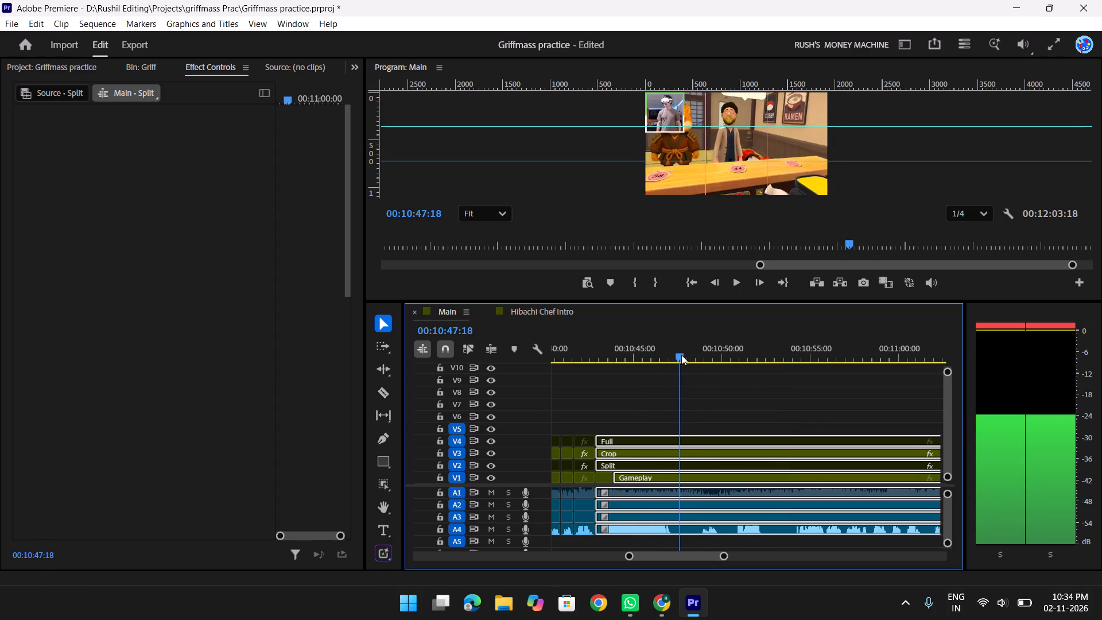
left_click_drag(681, 355, 754, 363)
key("w")
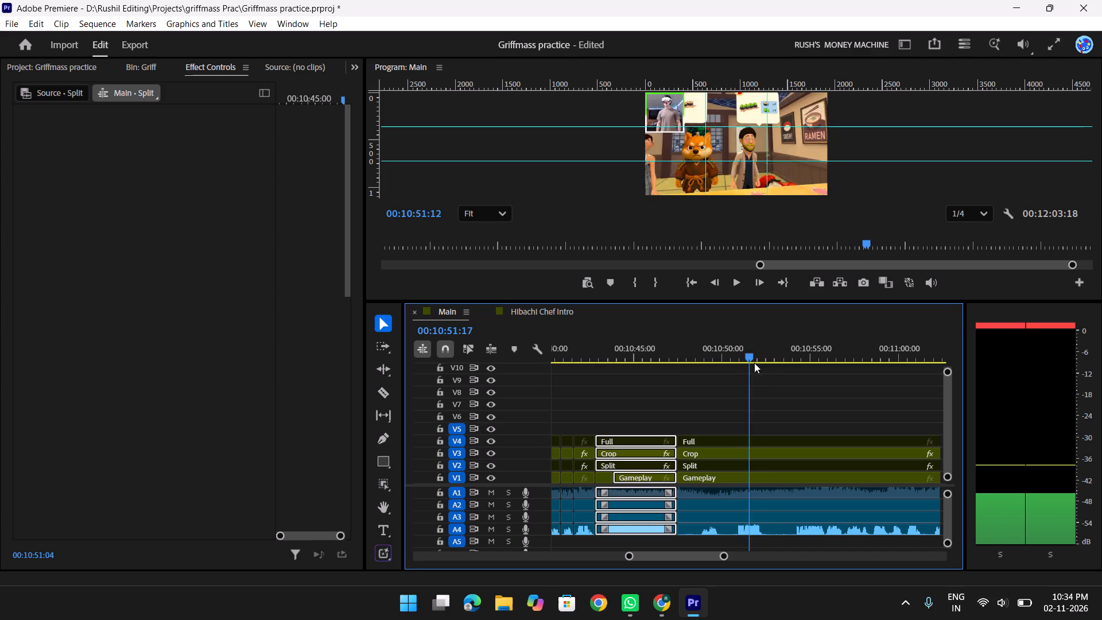
left_click_drag(754, 363, 790, 371)
key("q")
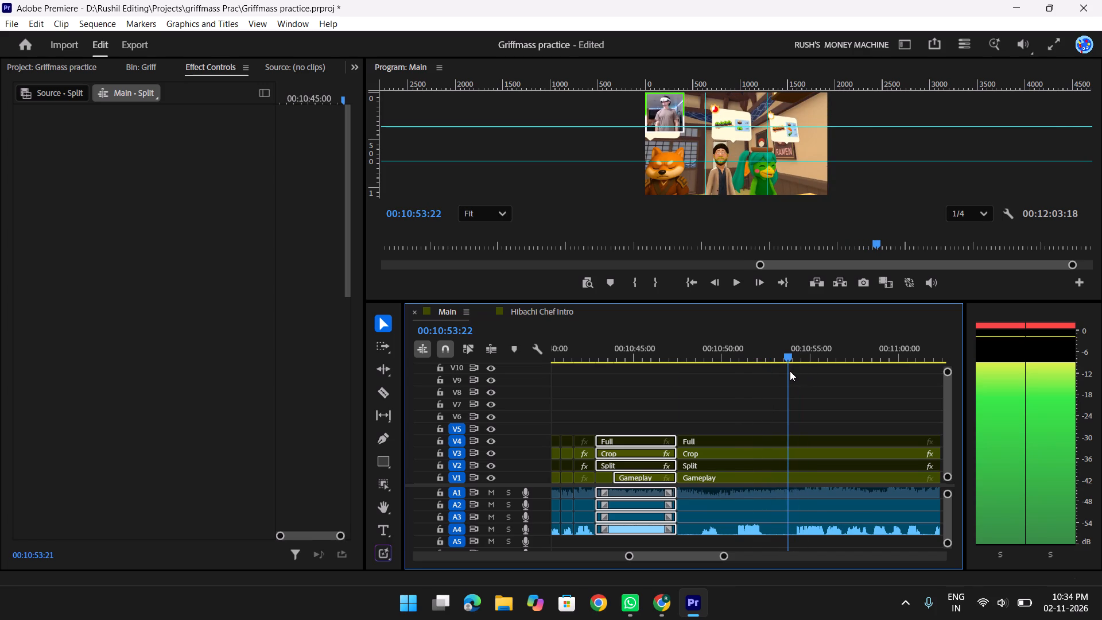
Play through the new join, split all tracks at about 00:10:55:08, and ripple-trim a few frames after the split.
left_click_drag(790, 371, 623, 363)
key("space")
left_click_drag(661, 358, 678, 354)
key("space")
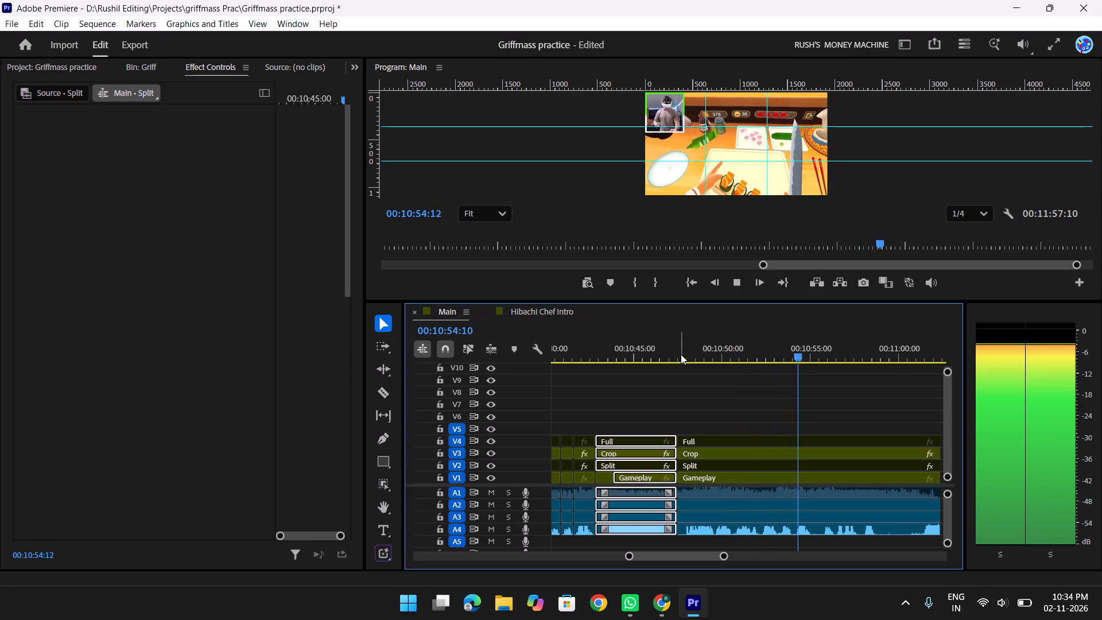
scroll(681, 354, "down", 2)
key("space")
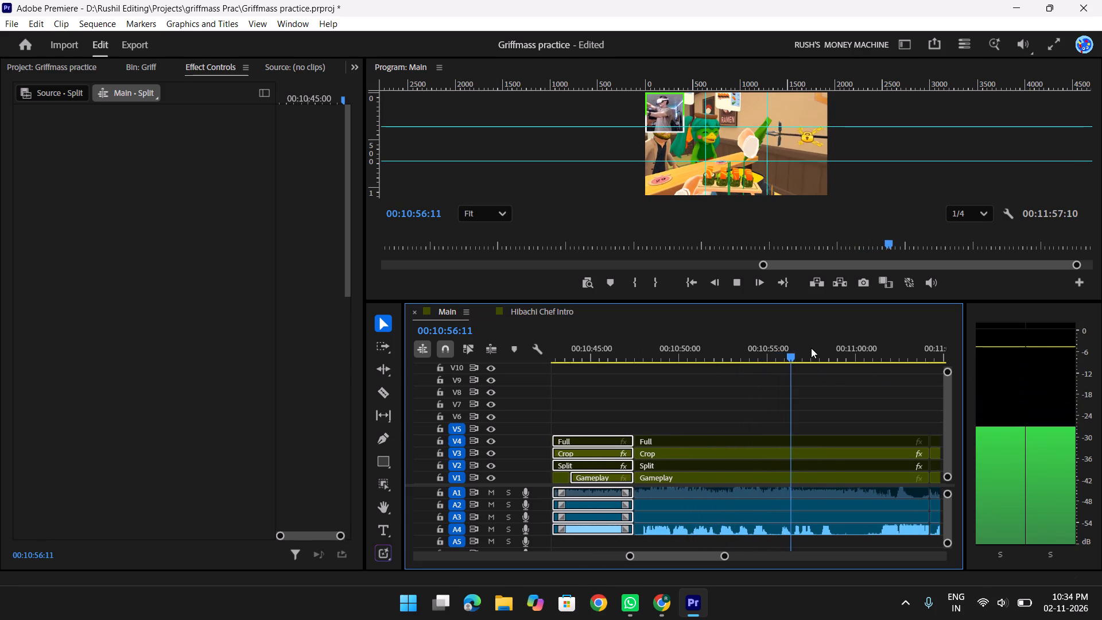
left_click_drag(800, 350, 773, 356)
left_click_drag(764, 354, 773, 352)
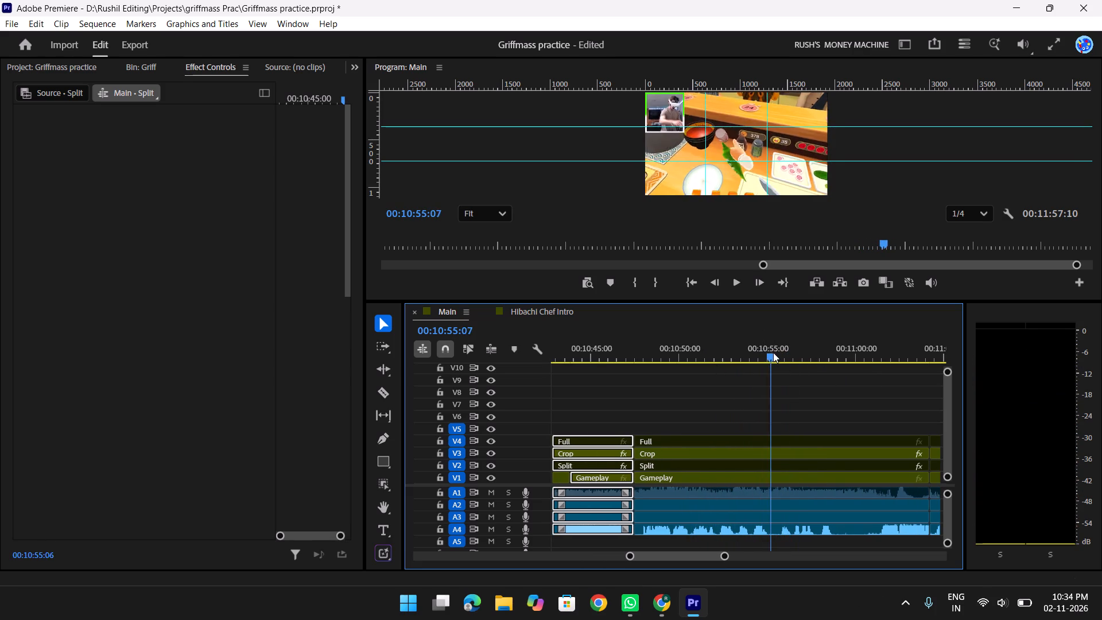
left_click_drag(773, 352, 774, 351)
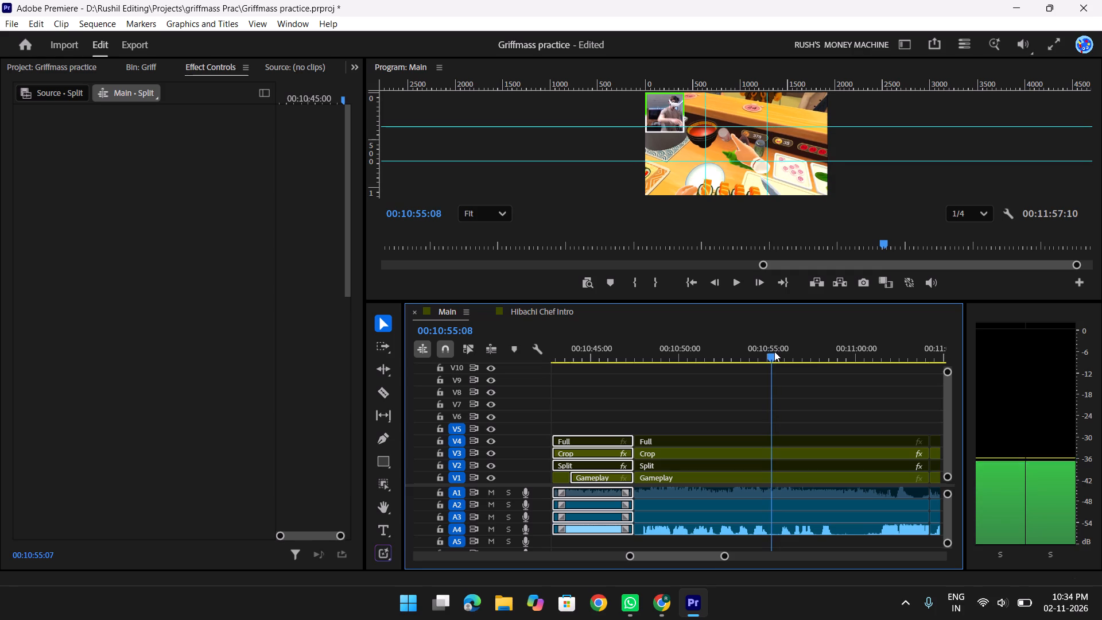
left_click_drag(774, 351, 775, 350)
key("w")
key("q")
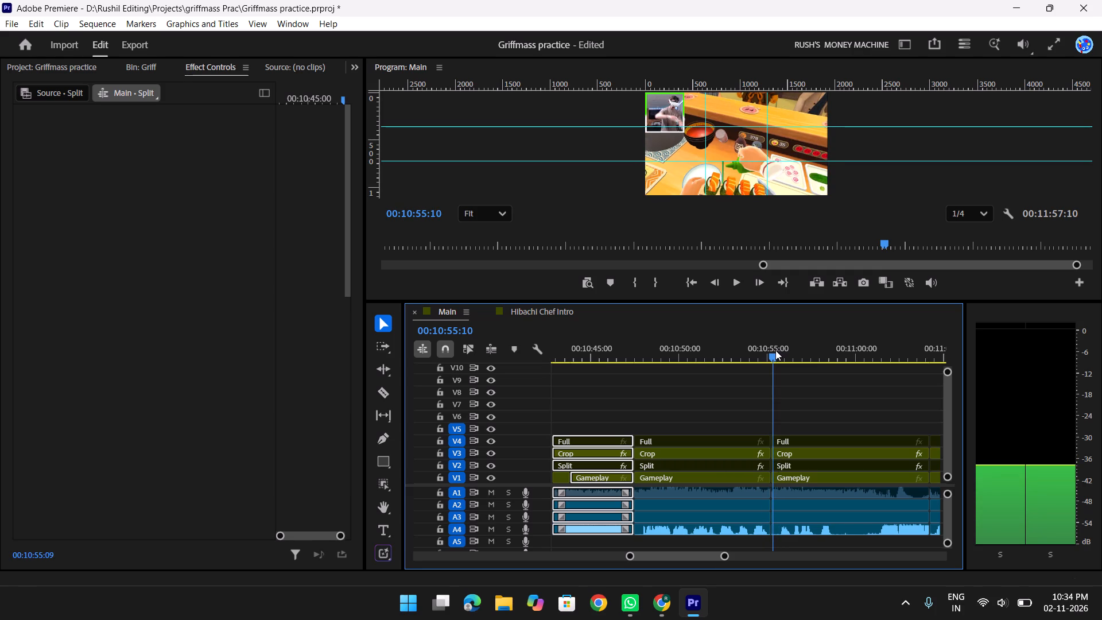
left_click_drag(775, 350, 776, 352)
key("q")
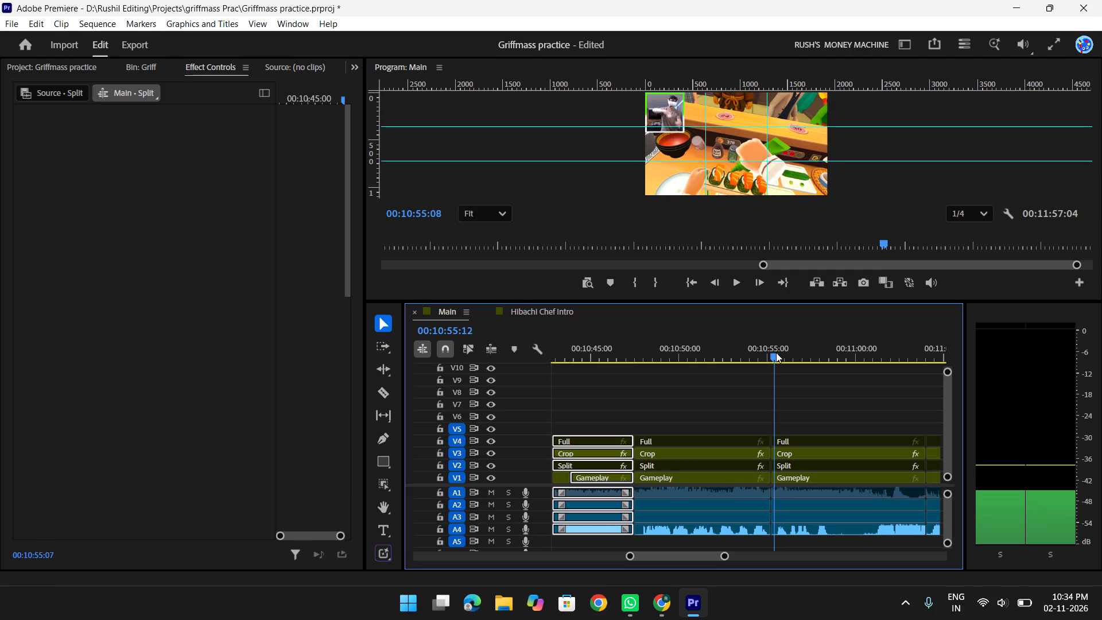
Play through the join near 00:10:55, split all tracks at about 00:10:57:22, and ripple-trim a few frames around the new split.
left_click_drag(776, 352, 752, 352)
key("space")
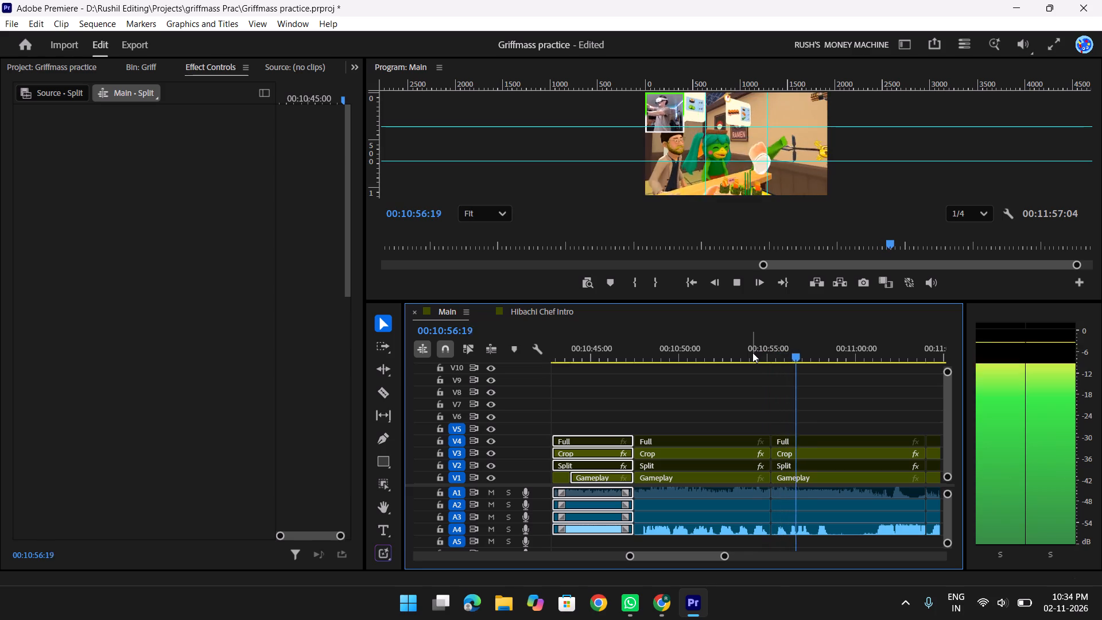
key("space")
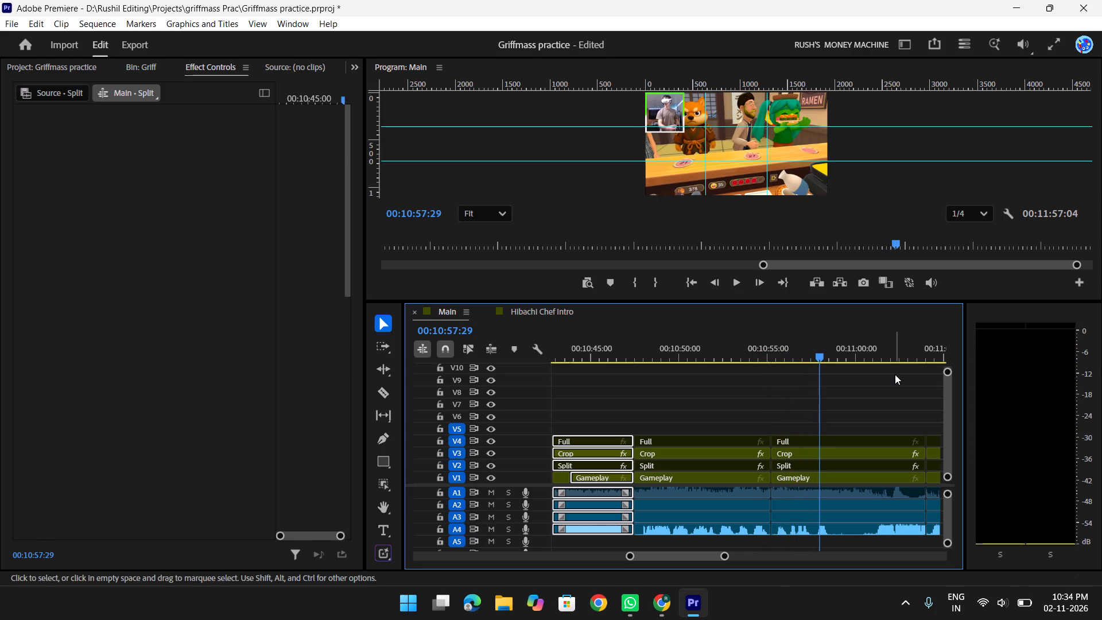
key("t")
left_click_drag(769, 346, 730, 356)
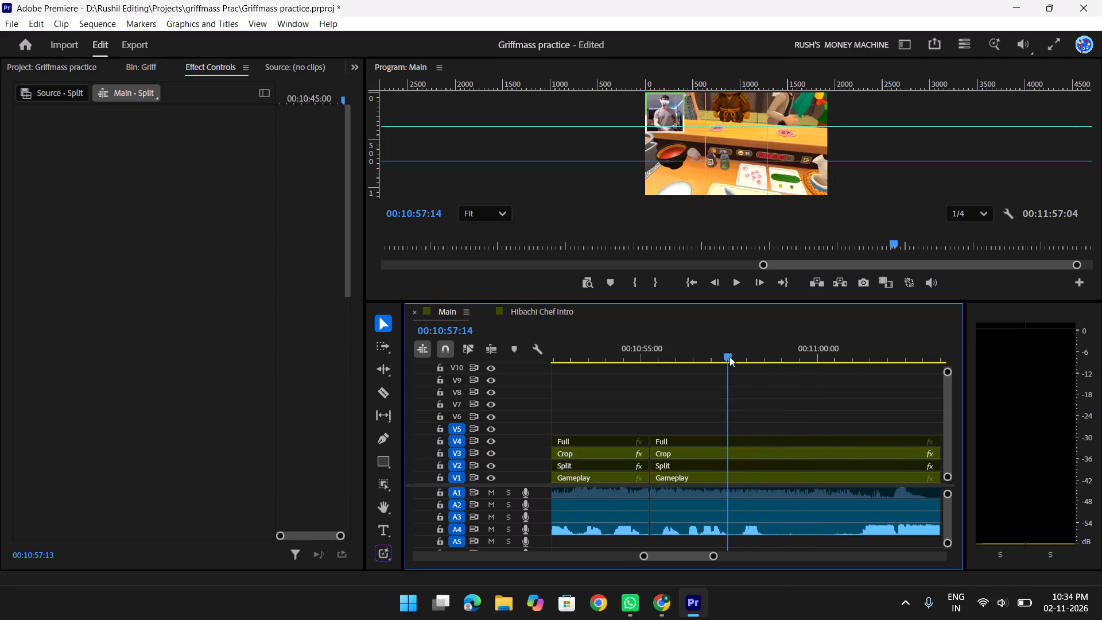
left_click_drag(730, 356, 739, 363)
key("w")
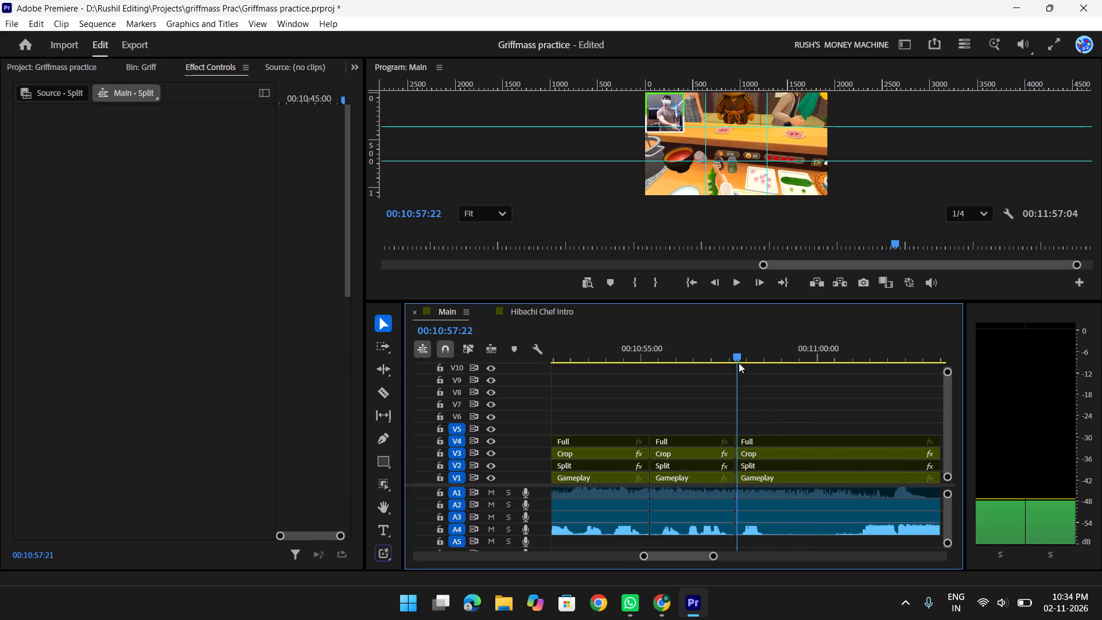
left_click_drag(739, 363, 734, 367)
key("q")
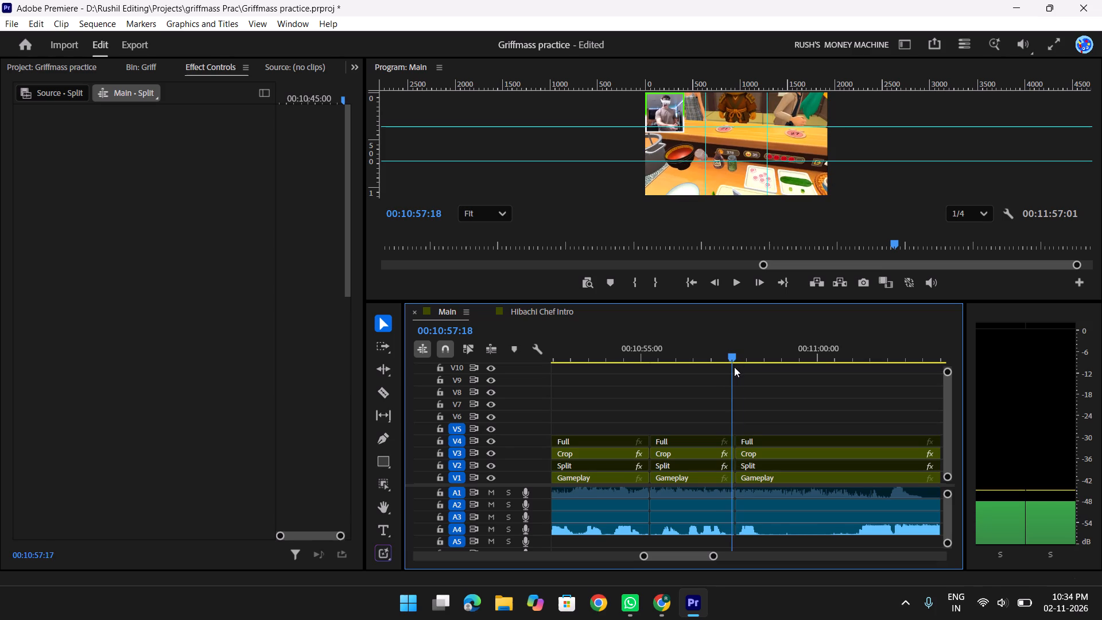
left_click_drag(734, 367, 688, 369)
key("e")
Play on from the new cut, split all tracks at 00:10:58:15, and ripple-remove the footage from there to 00:11:00:08.
key("space")
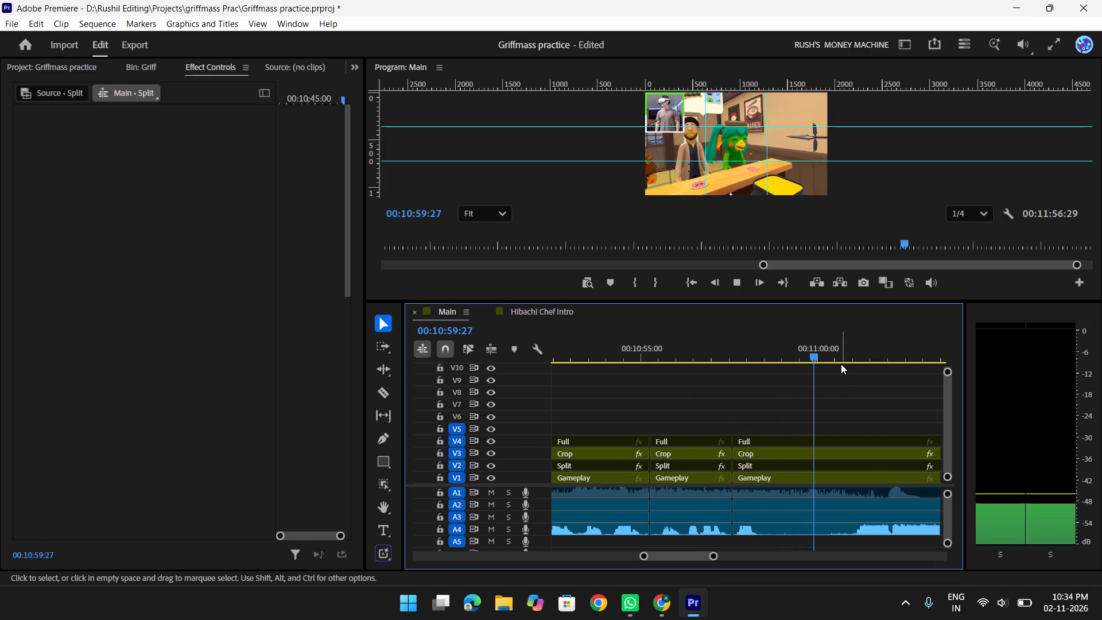
key("space")
left_click_drag(829, 356, 765, 357)
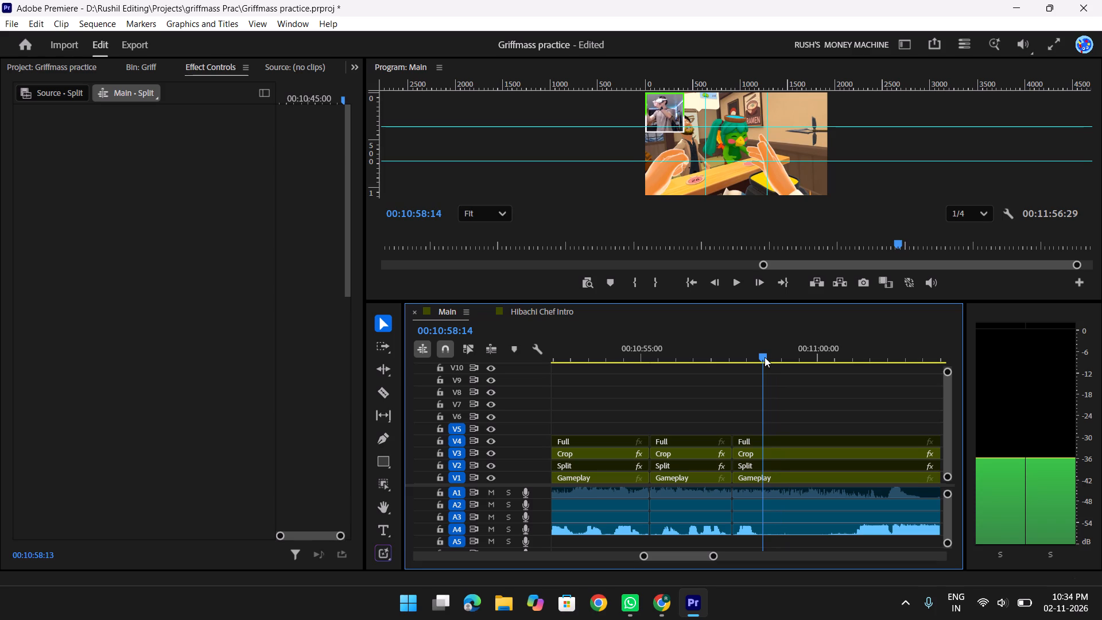
left_click_drag(765, 357, 765, 357)
key("w")
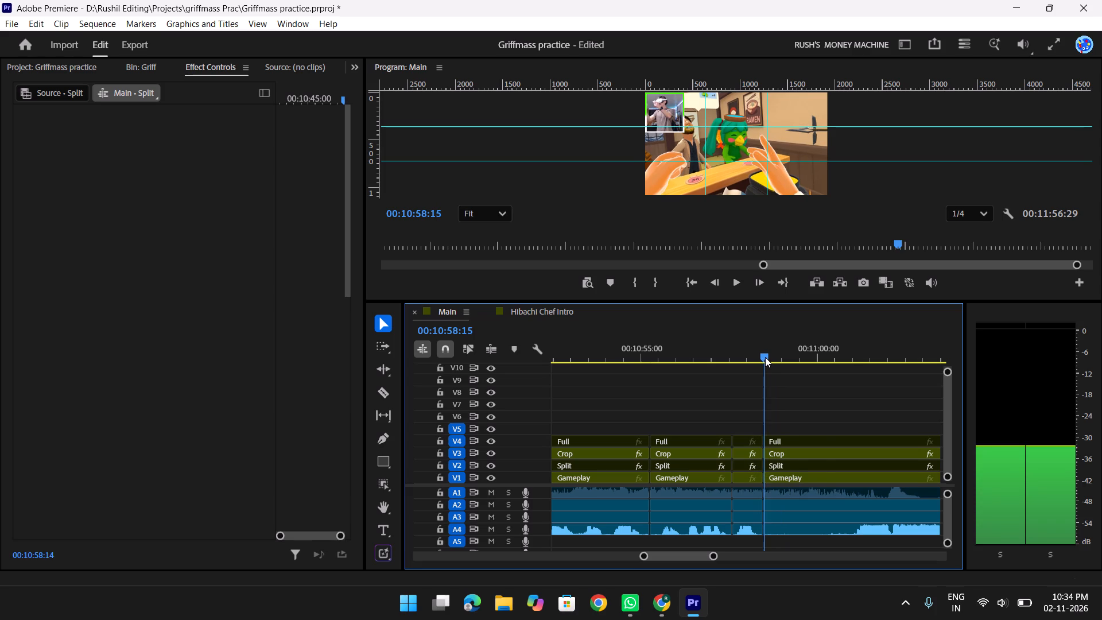
left_click_drag(765, 357, 822, 375)
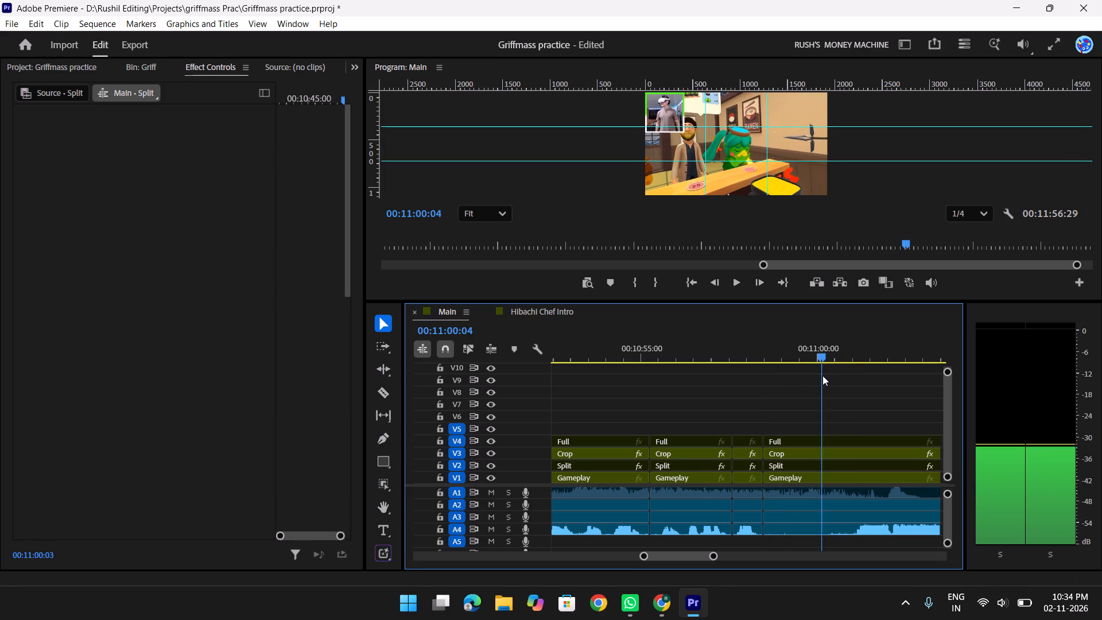
left_click_drag(822, 375, 810, 379)
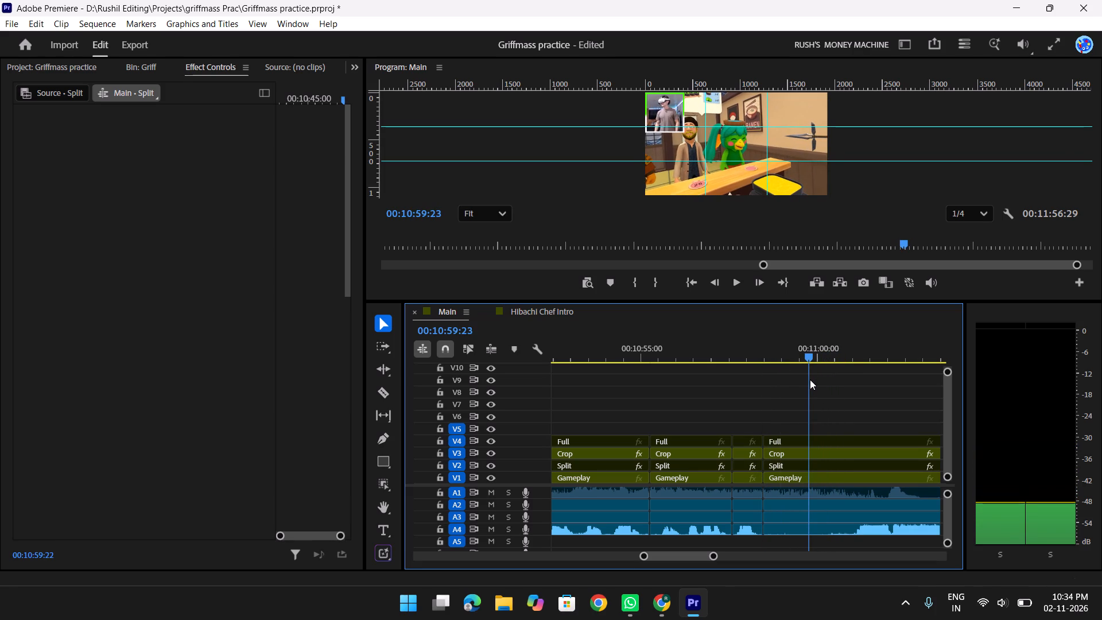
left_click_drag(810, 379, 862, 378)
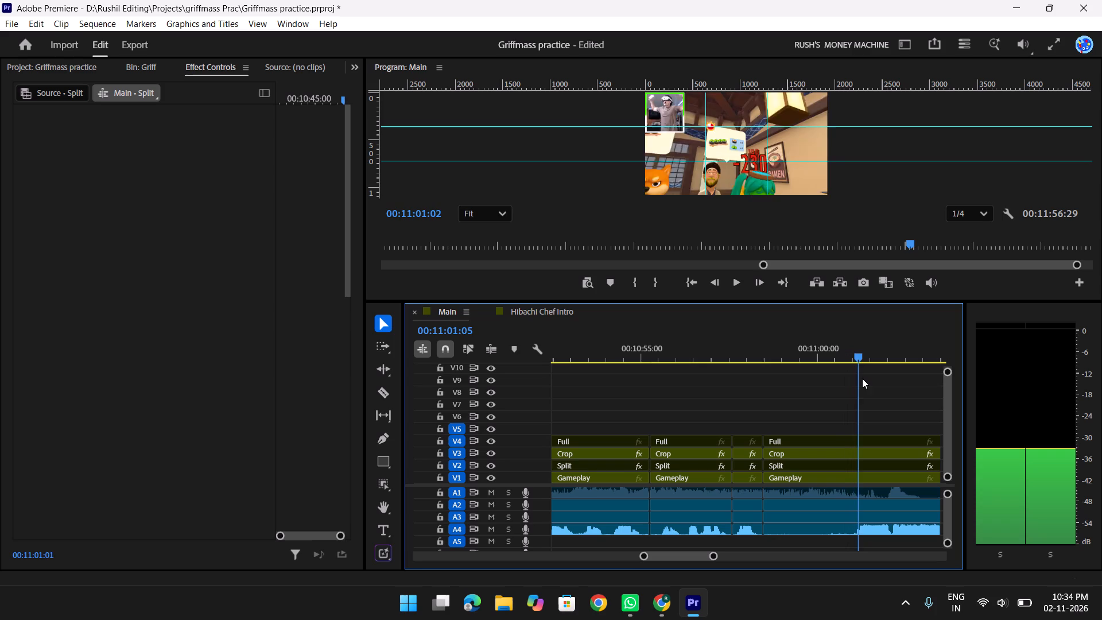
left_click_drag(862, 378, 828, 382)
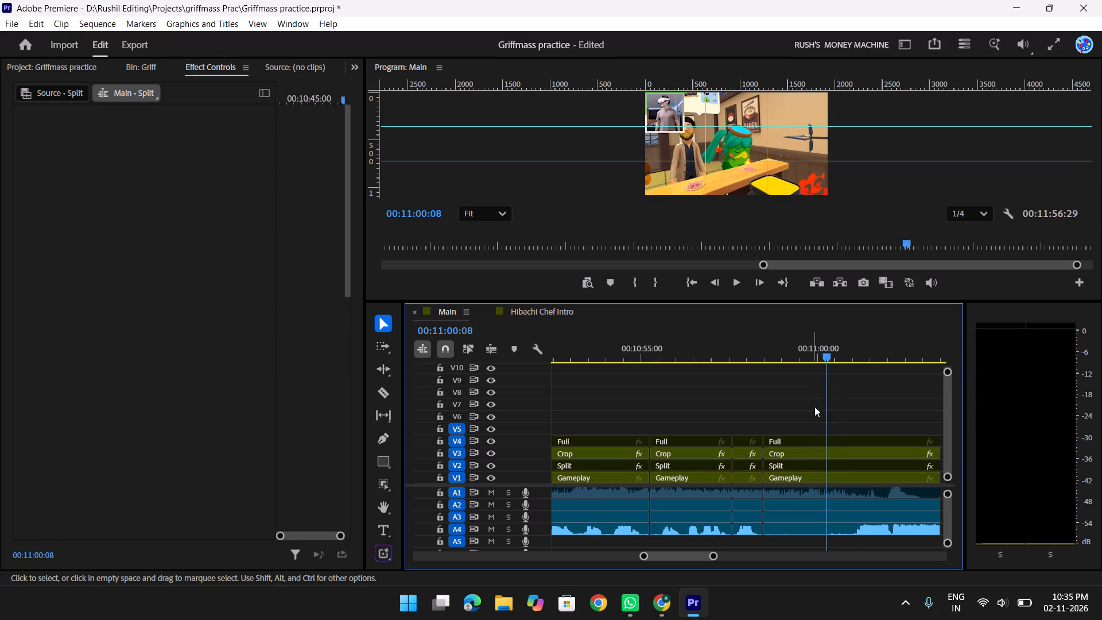
key("q")
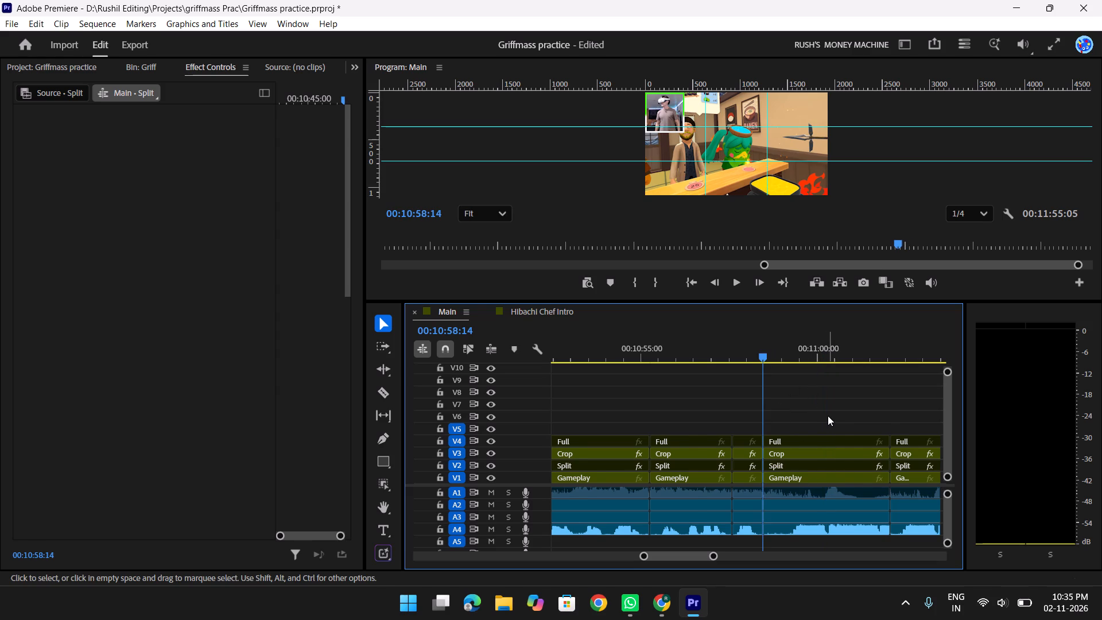
Review the joins, delete the whole Gameplay, Split, Crop and Full stack with audio from about 00:10:58:14 to 00:11:02:02, and close the gap.
key("y")
left_click_drag(826, 413, 827, 430)
type("yyy")
type("ttttt")
left_click_drag(749, 350, 782, 357)
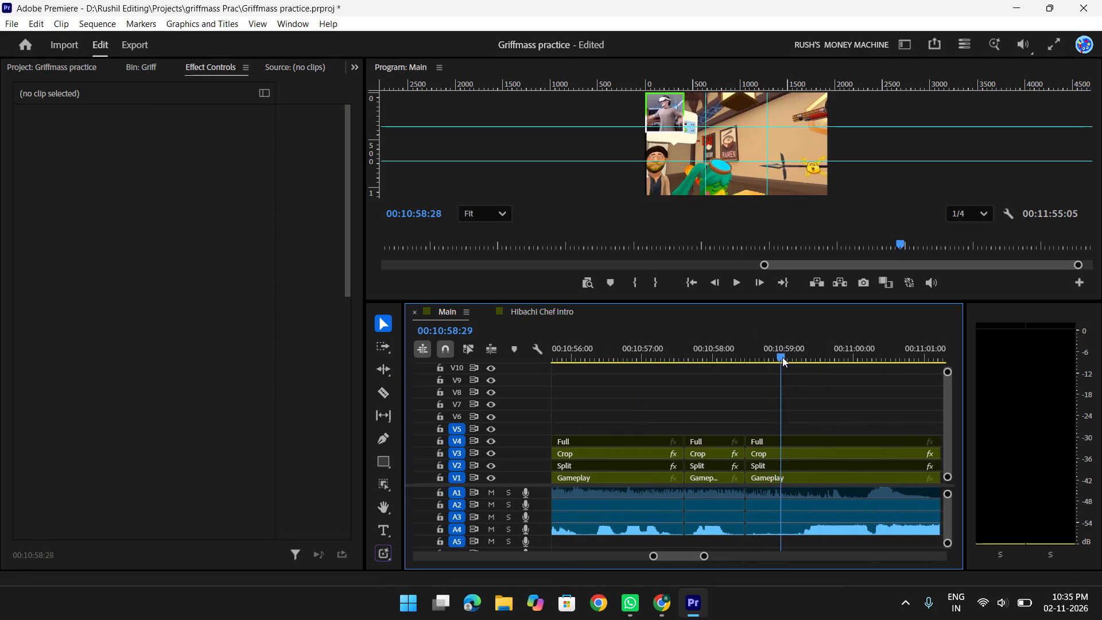
left_click_drag(782, 357, 652, 362)
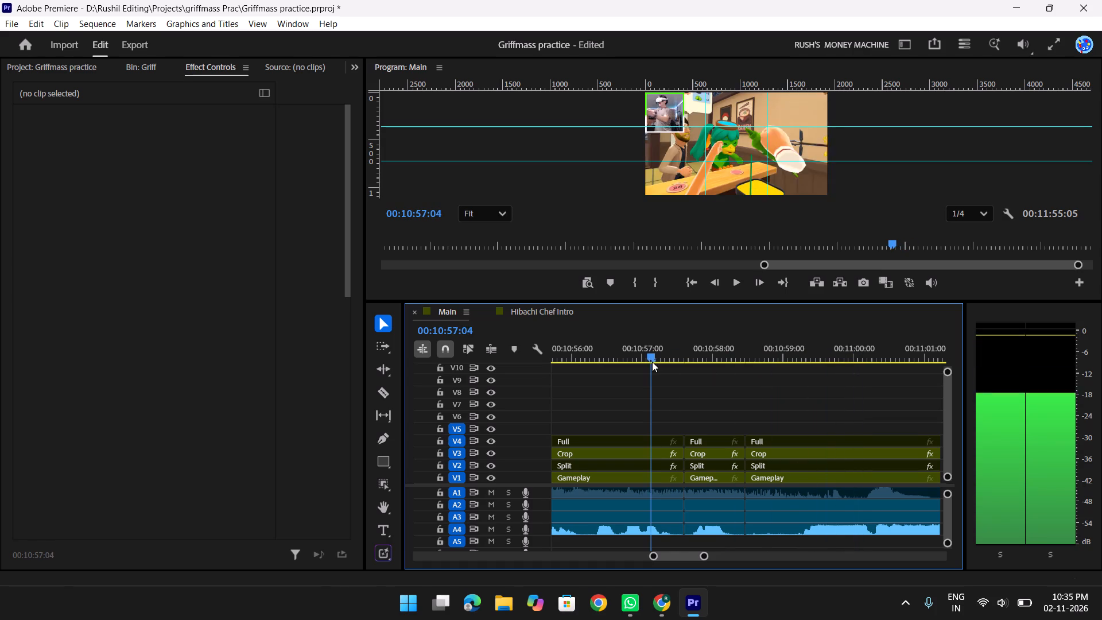
left_click_drag(652, 362, 651, 362)
key("space")
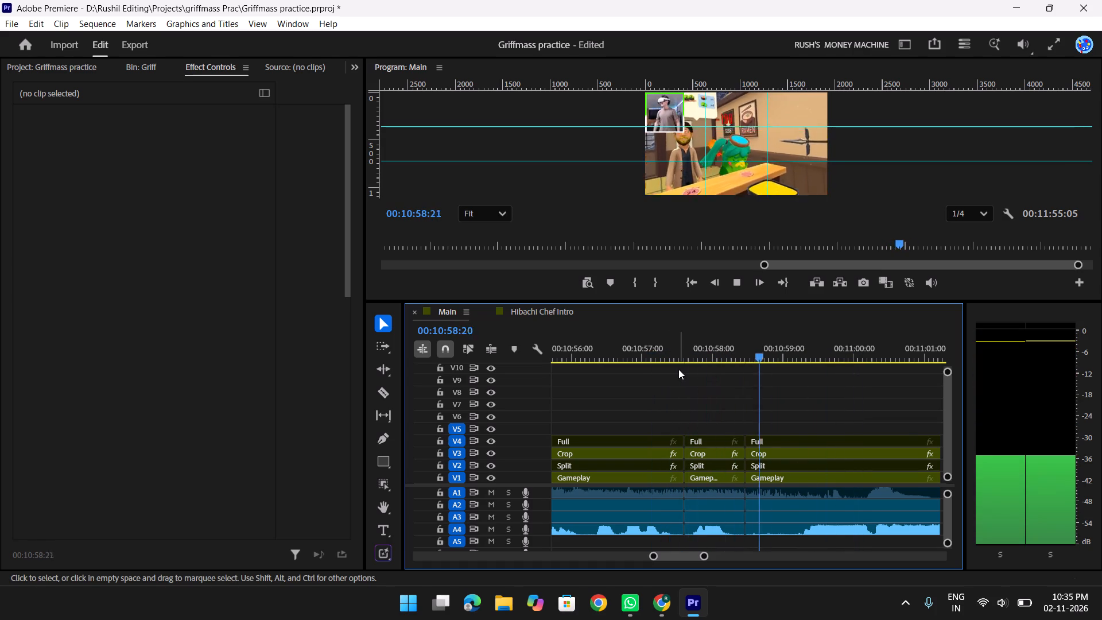
key("y")
scroll(820, 396, "down", 3)
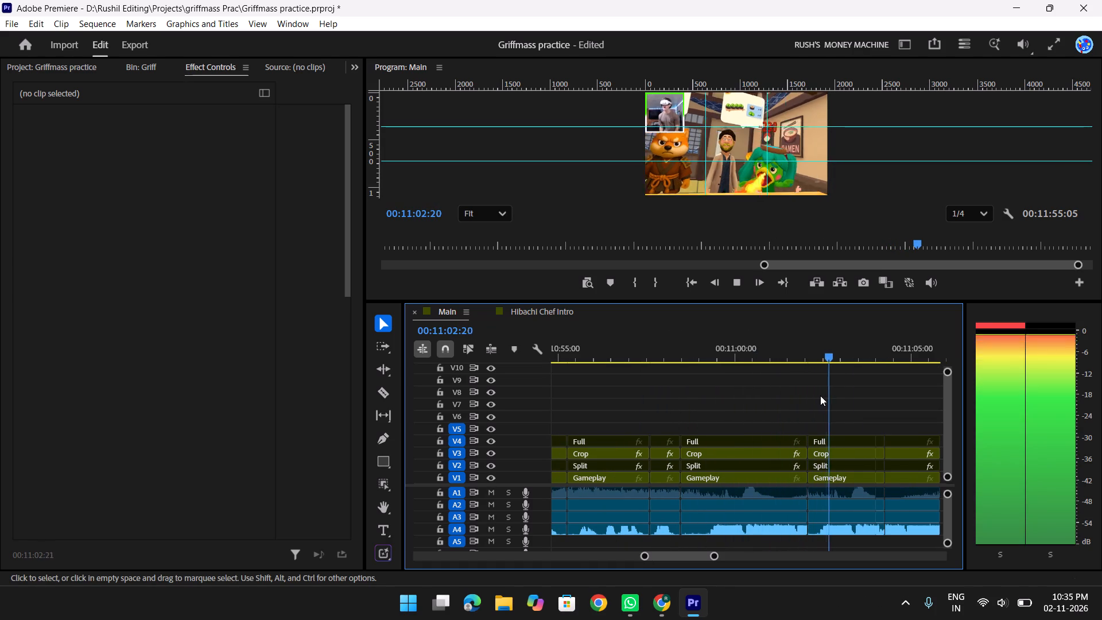
key("space")
left_click_drag(760, 407, 731, 561)
key("Delete")
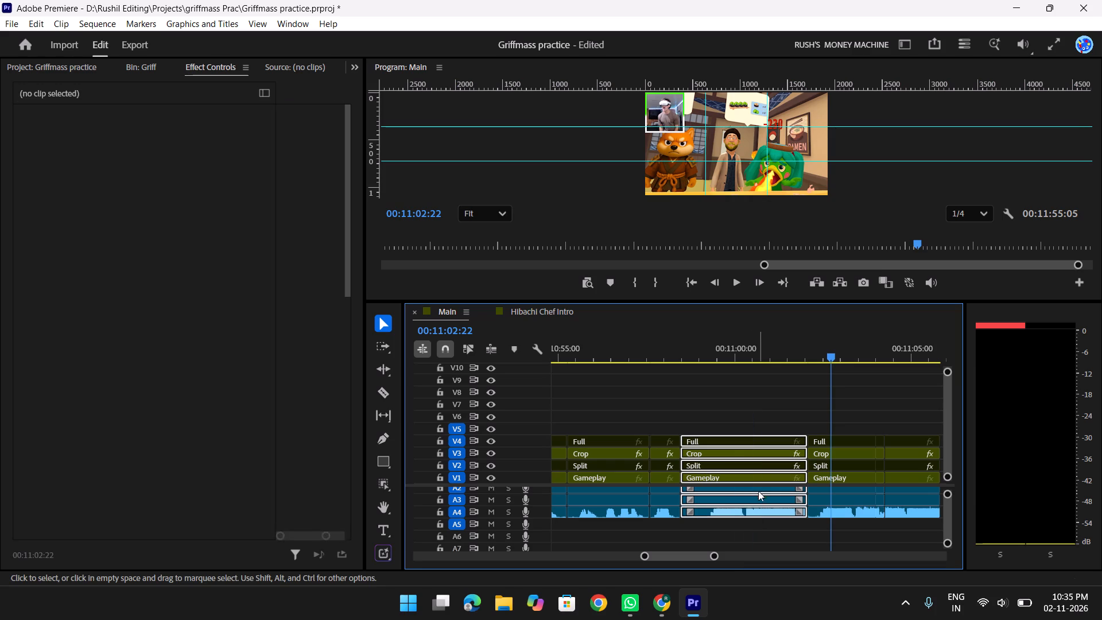
right_click(754, 473)
left_click(793, 479)
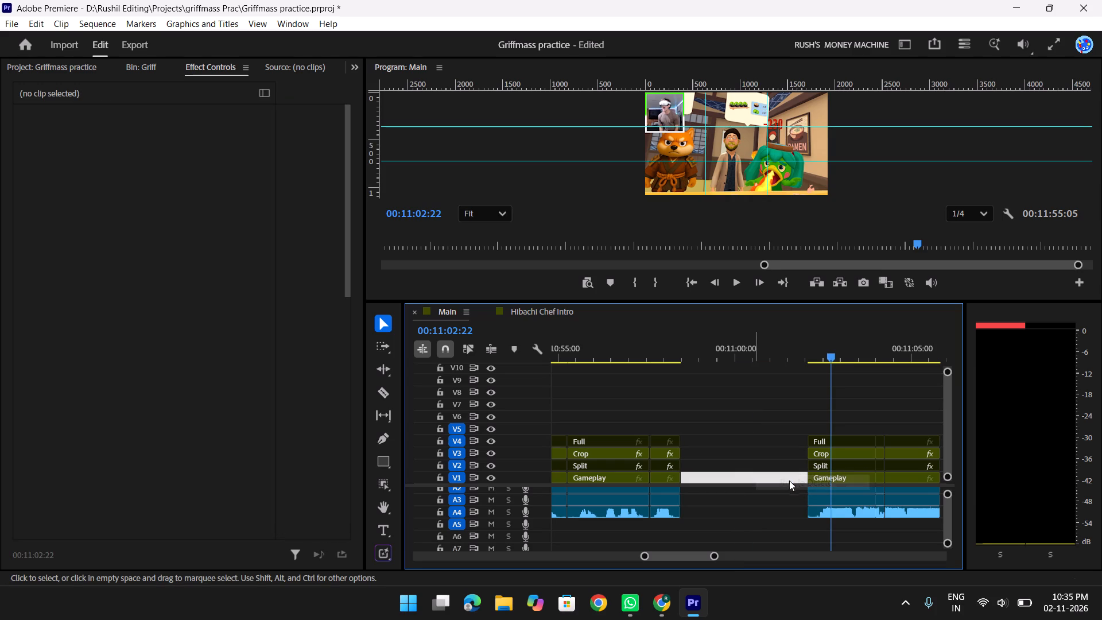
Play back the new join near 00:10:58 and continue reviewing the following gameplay past 00:11:17.
left_click_drag(679, 339, 633, 348)
key("space")
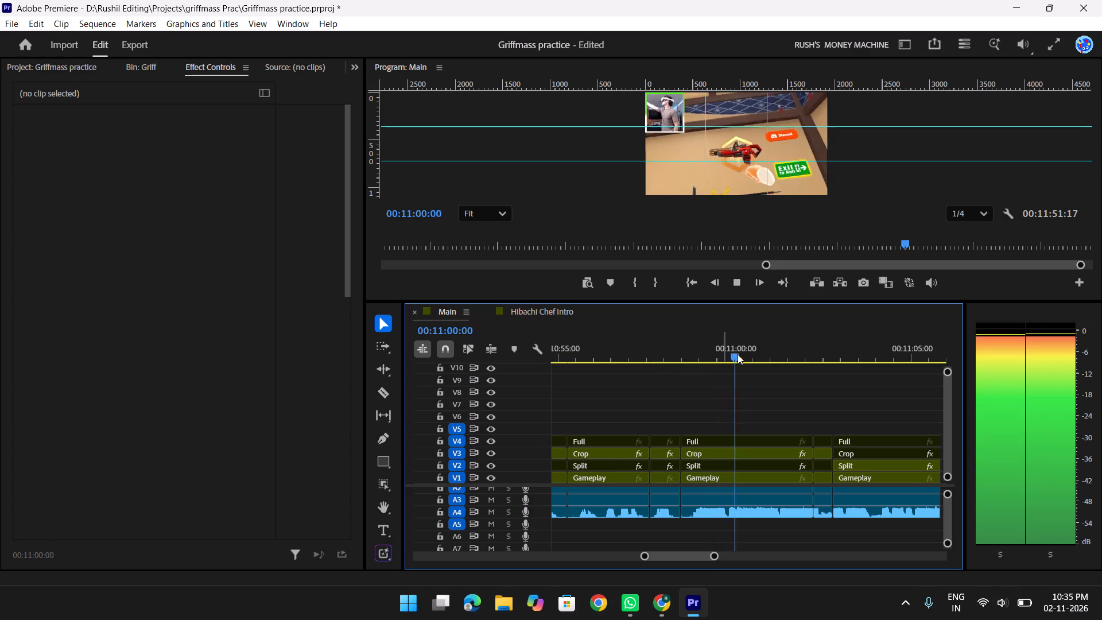
left_click_drag(730, 338, 667, 356)
key("space")
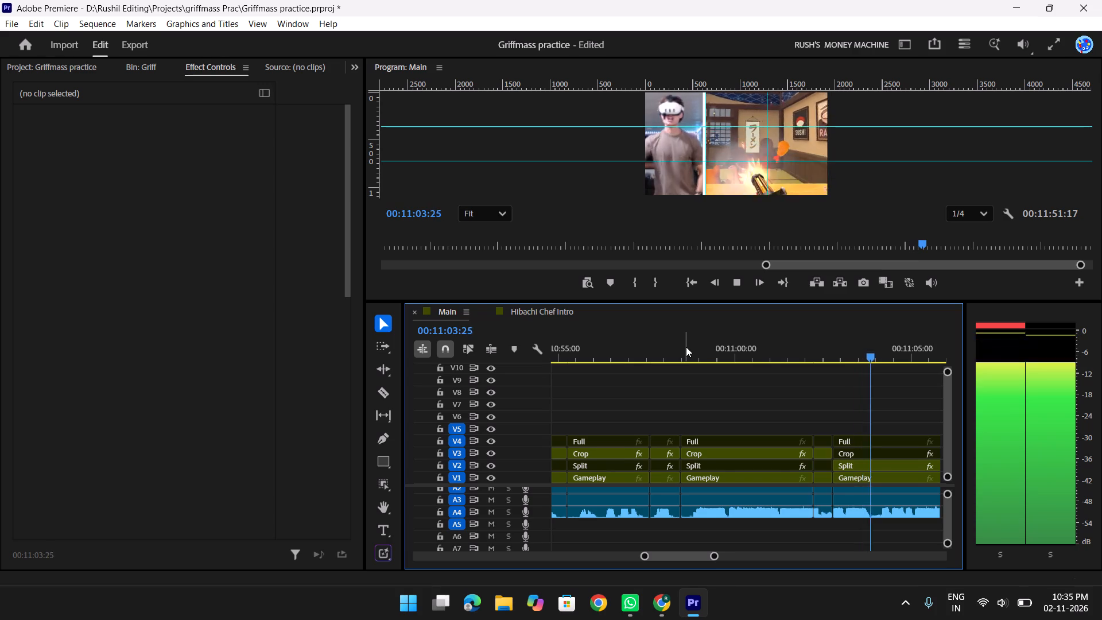
scroll(686, 347, "down", 5)
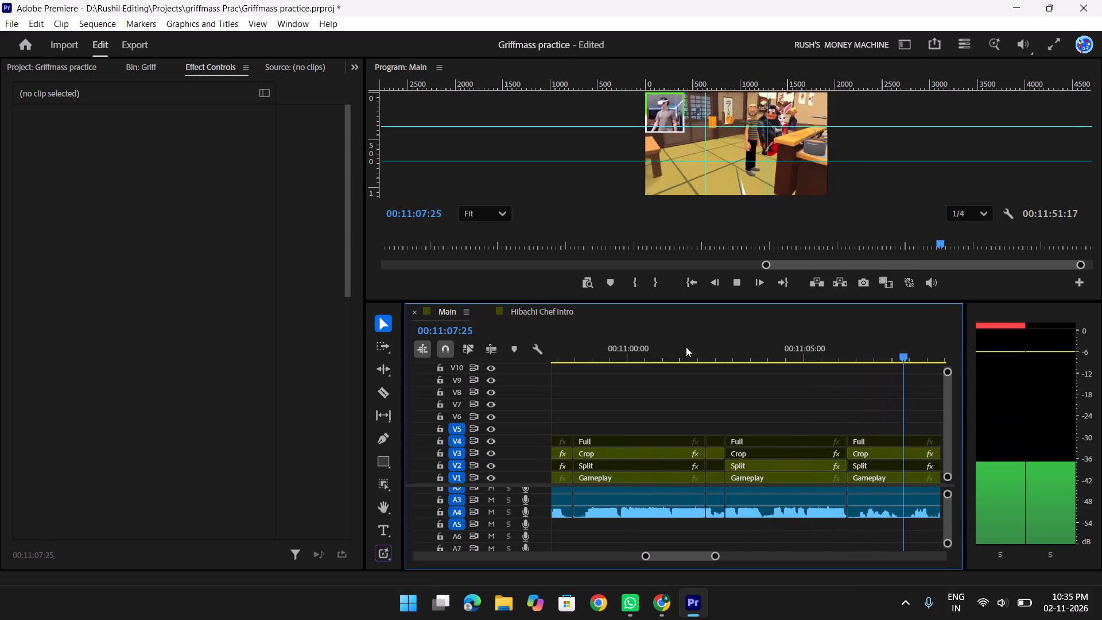
key("y")
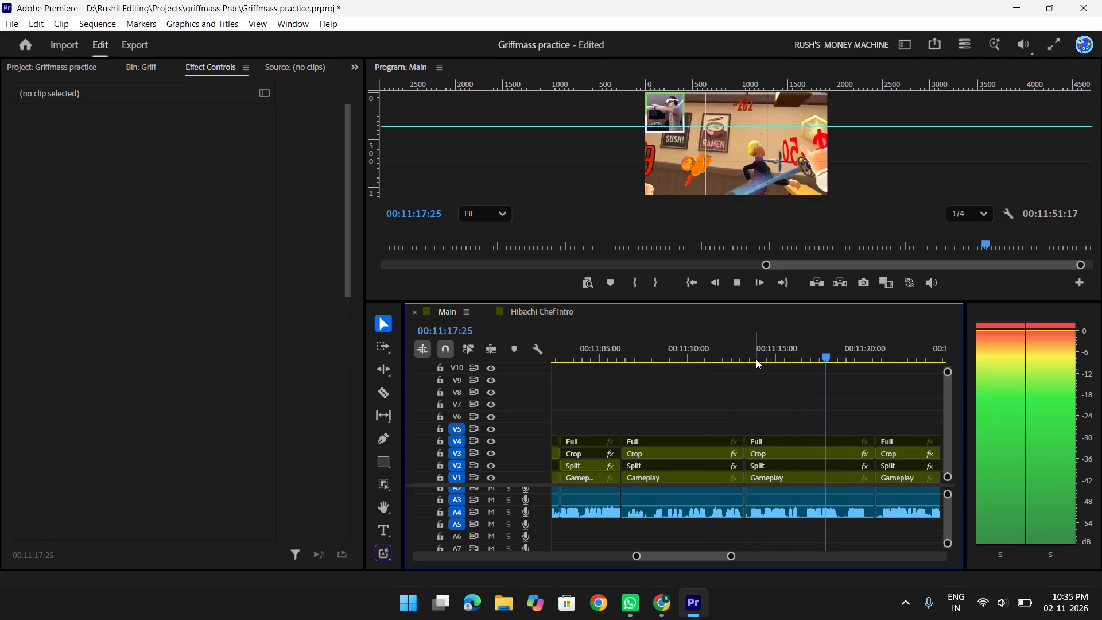
scroll(756, 359, "down", 1)
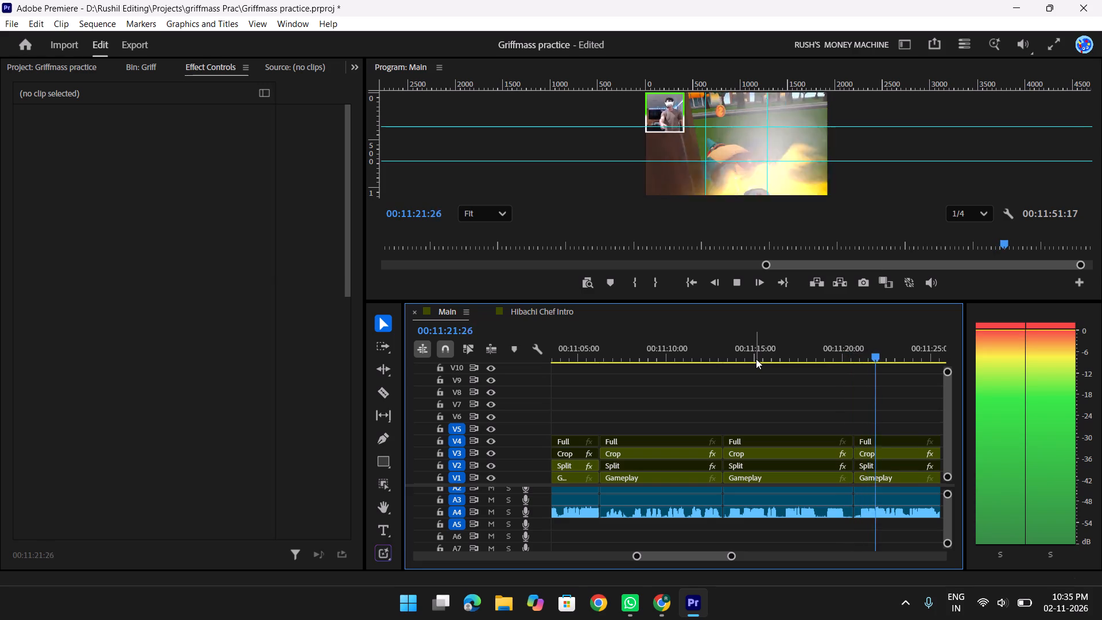
scroll(756, 359, "down", 4)
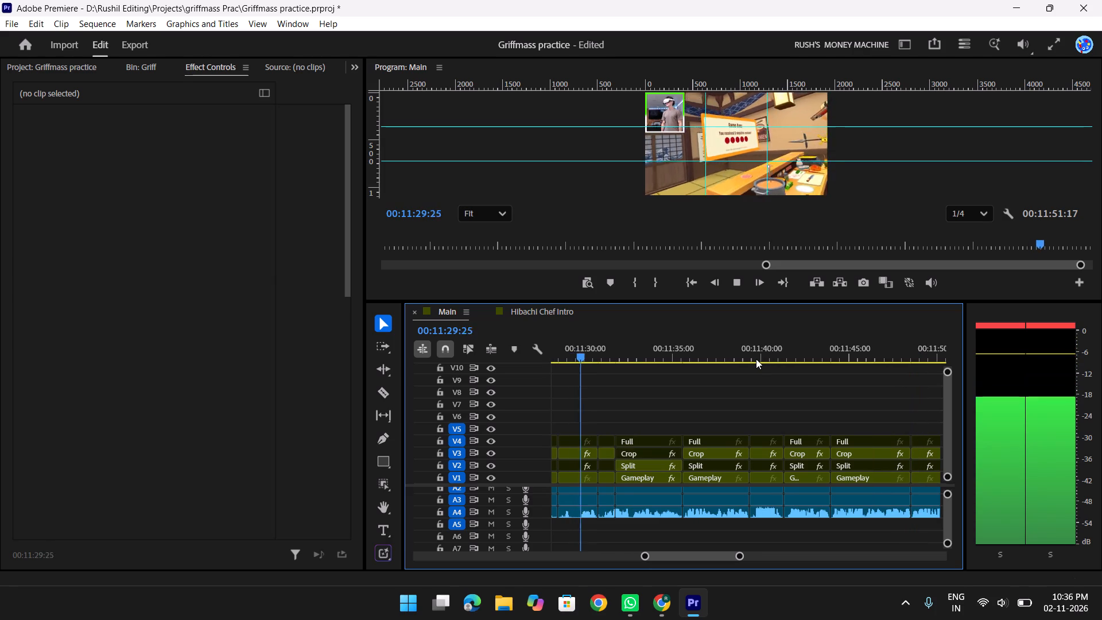